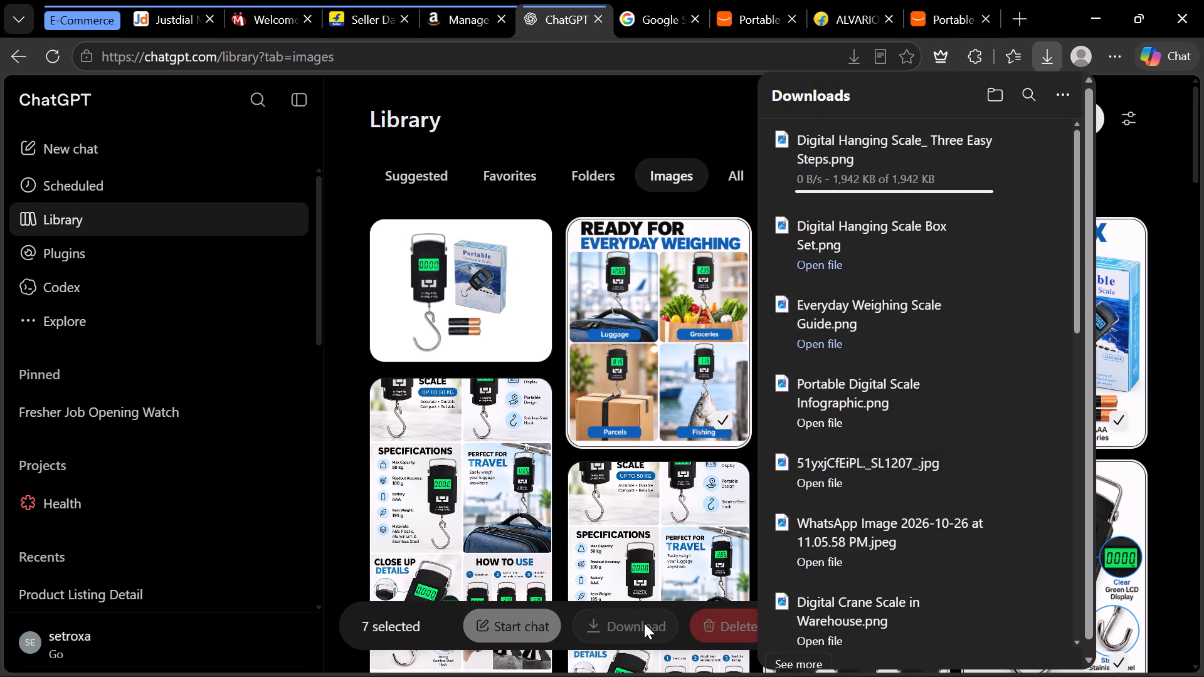
In Flipkart Seller Hub, start a new variant of the Sharmaji 50 kg digital hanging scale listing AT-WM-CM-001.
{"action": "left_click", "coordinate": [366, 14]}
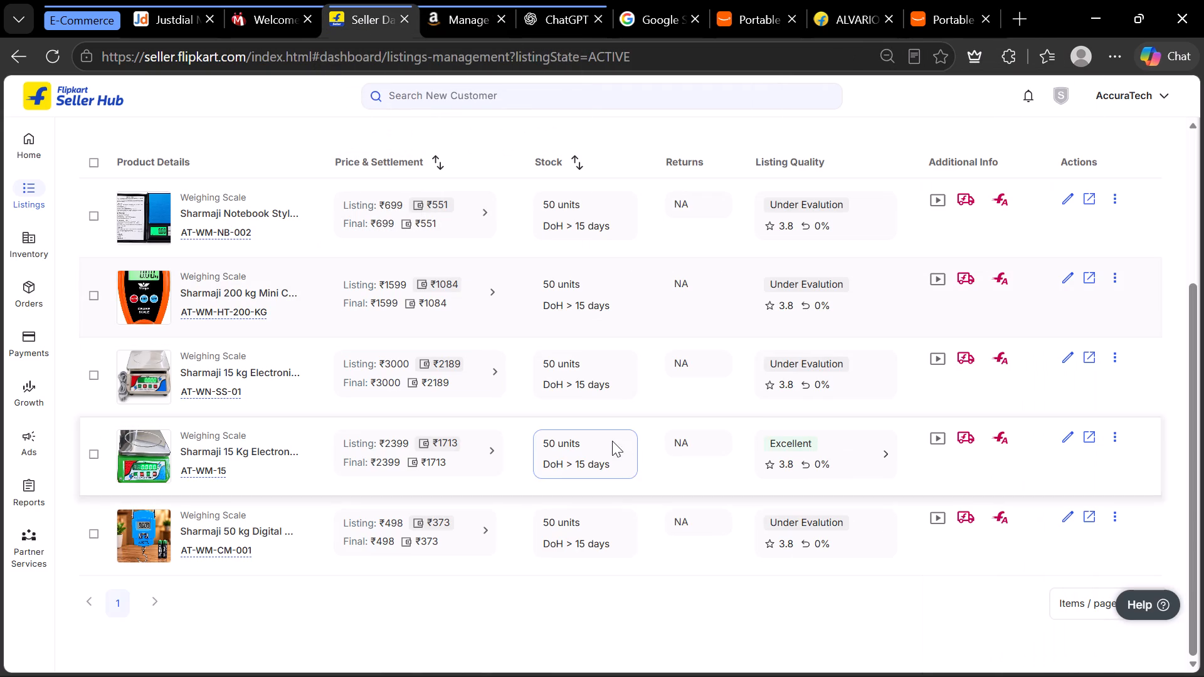
{"action": "left_click", "coordinate": [1120, 520]}
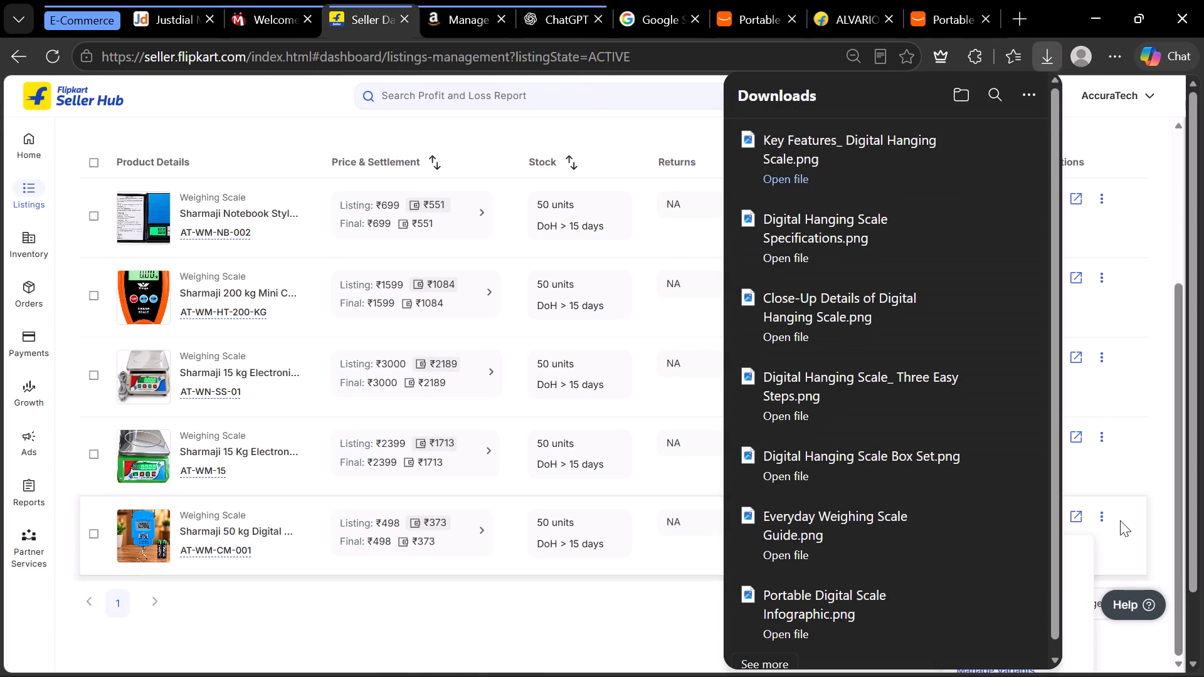
{"action": "left_click", "coordinate": [1107, 640]}
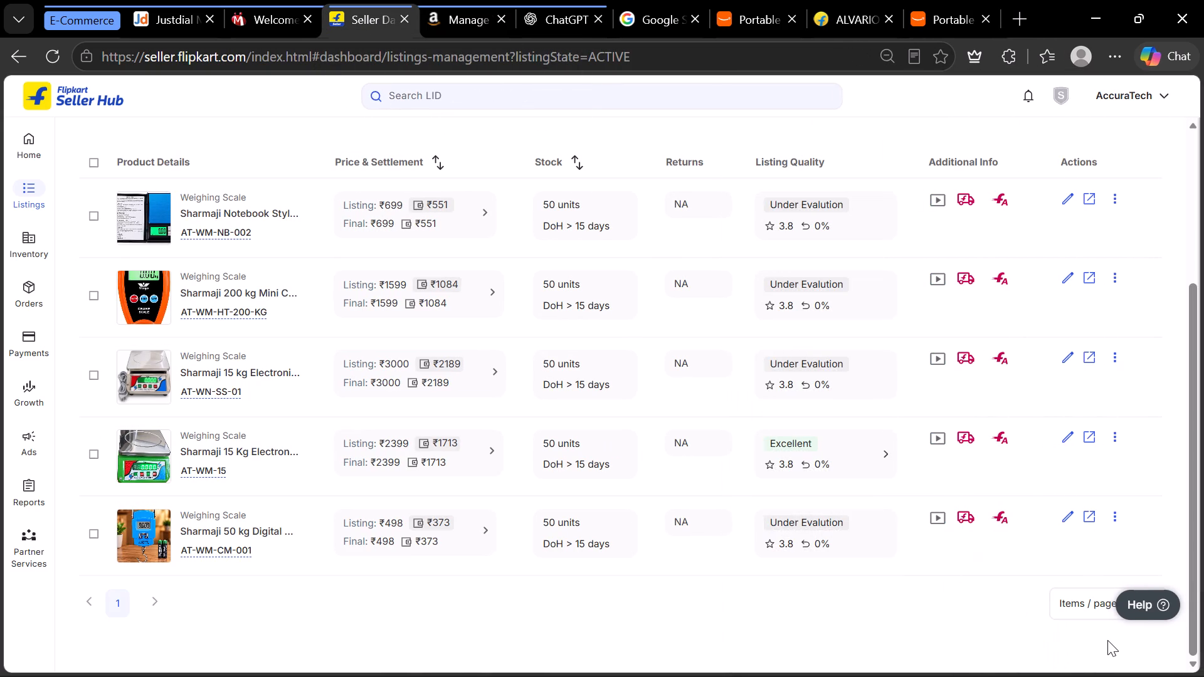
{"action": "left_click", "coordinate": [1112, 522]}
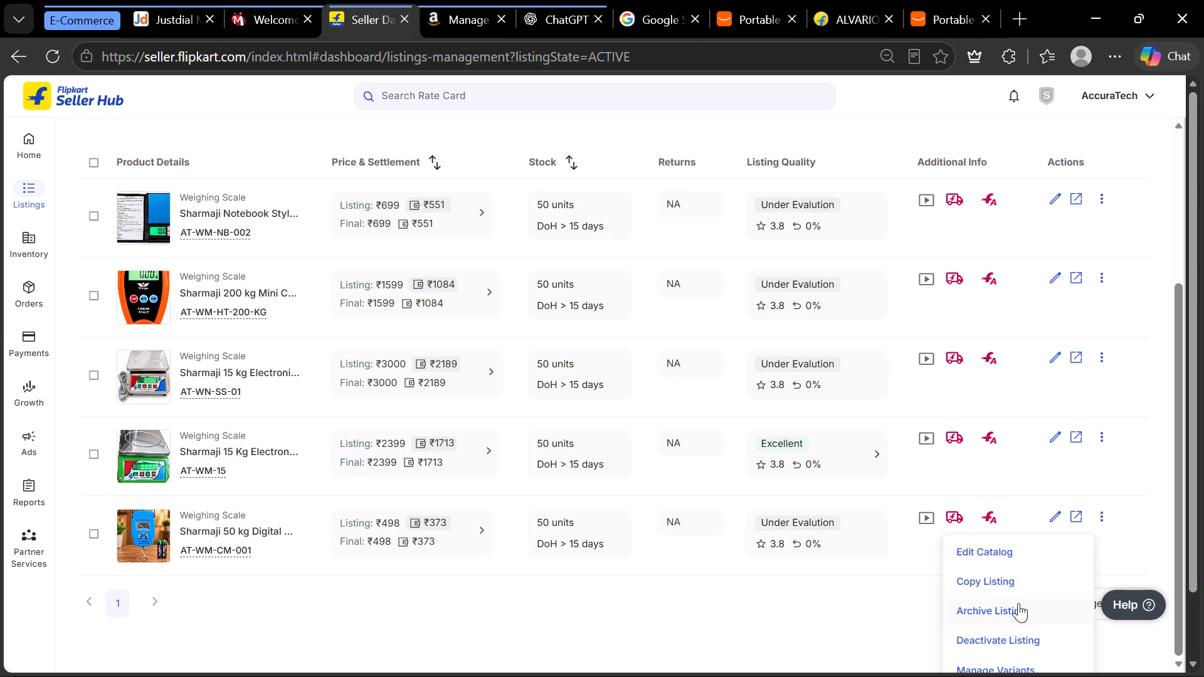
{"action": "scroll", "coordinate": [1009, 589], "scroll_direction": "down", "scroll_amount": 1}
{"action": "left_click", "coordinate": [1001, 613]}
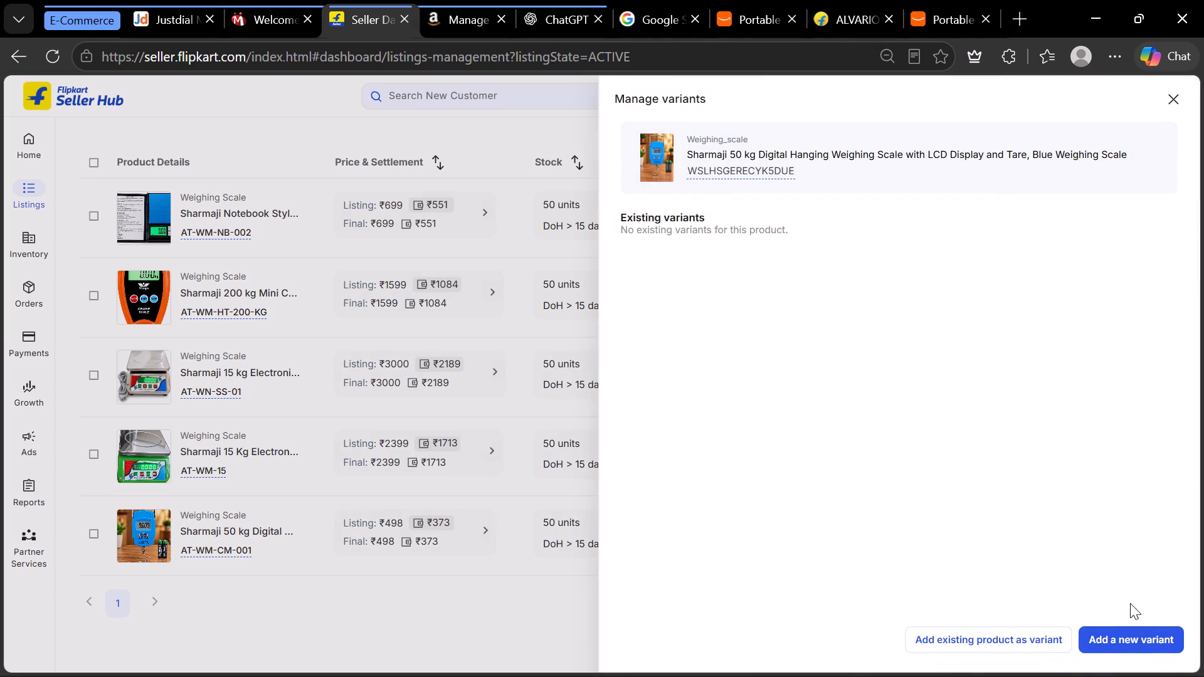
{"action": "left_click", "coordinate": [1119, 631]}
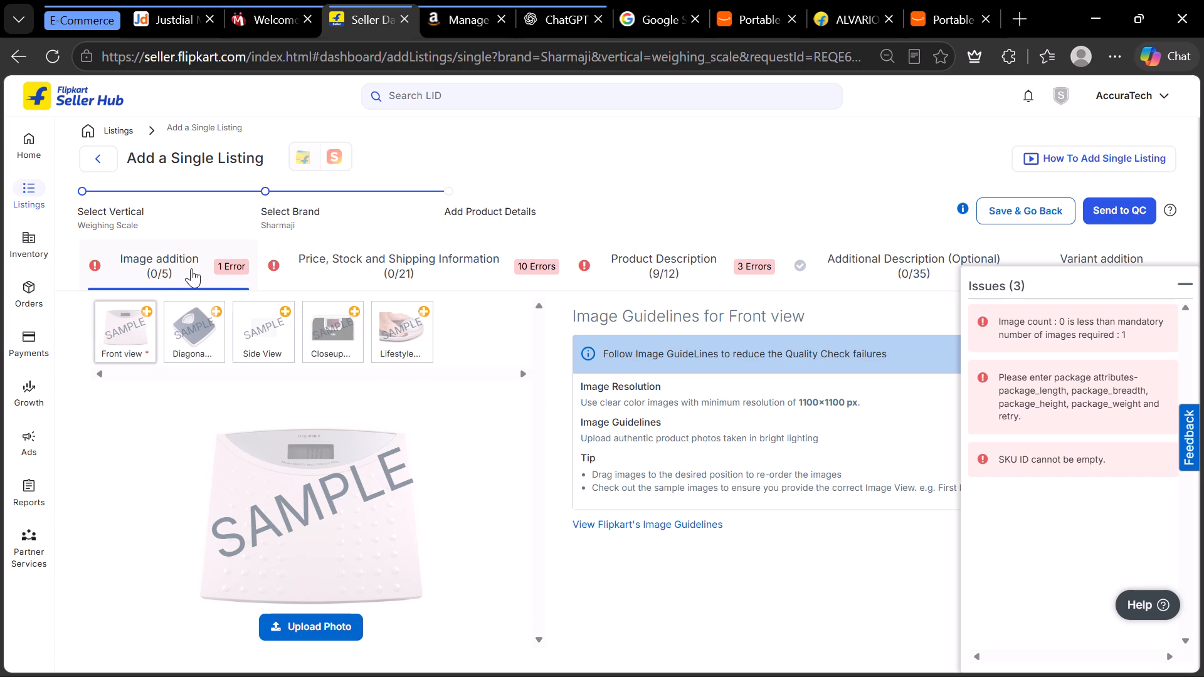
Upload Digital Hanging Scale with Batteries from Downloads as the listing's Front view image.
{"action": "left_click", "coordinate": [193, 268]}
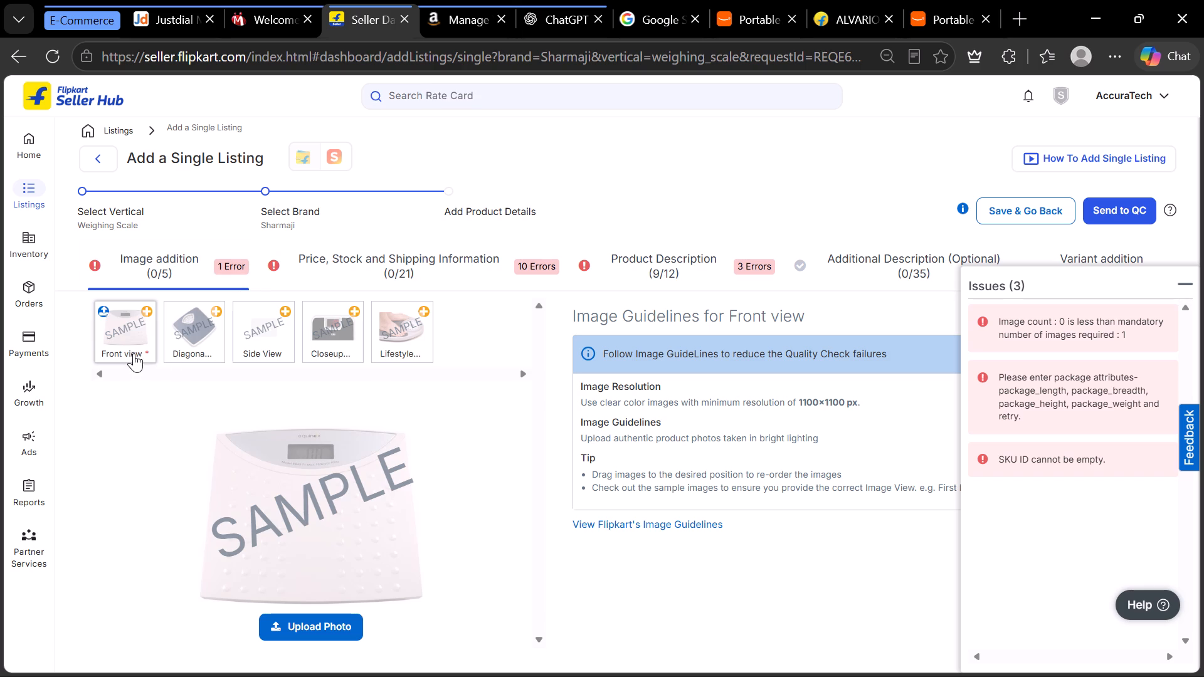
{"action": "left_click", "coordinate": [135, 353]}
{"action": "left_click", "coordinate": [283, 621]}
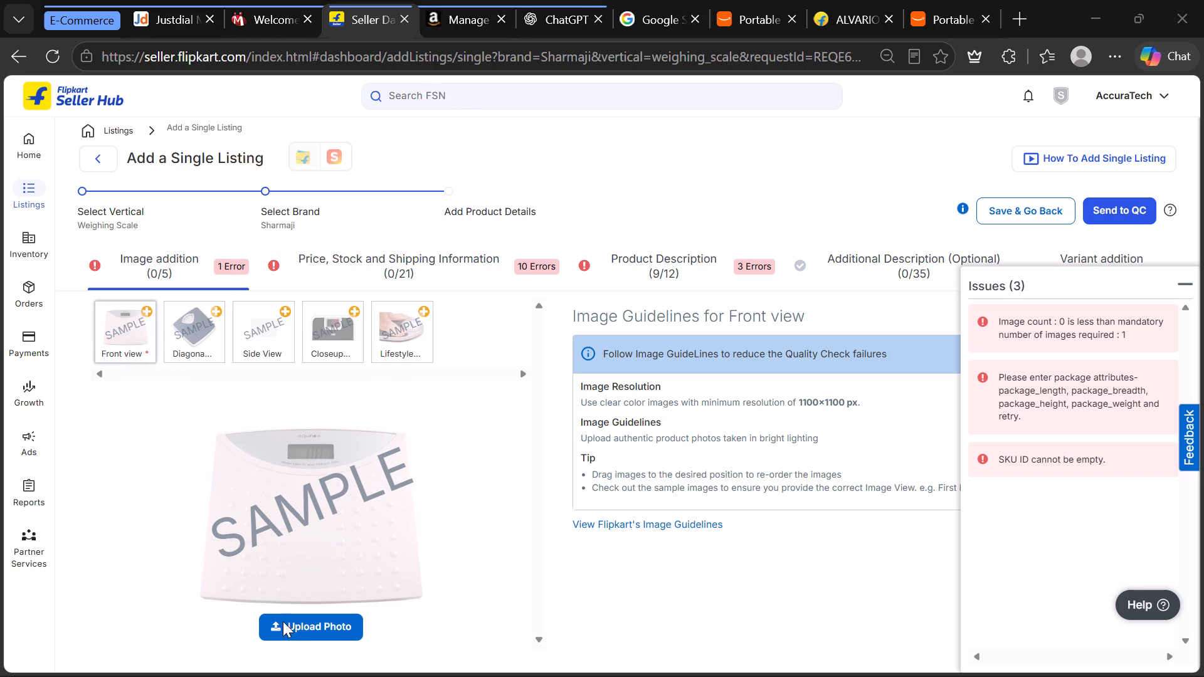
{"action": "left_click", "coordinate": [238, 179]}
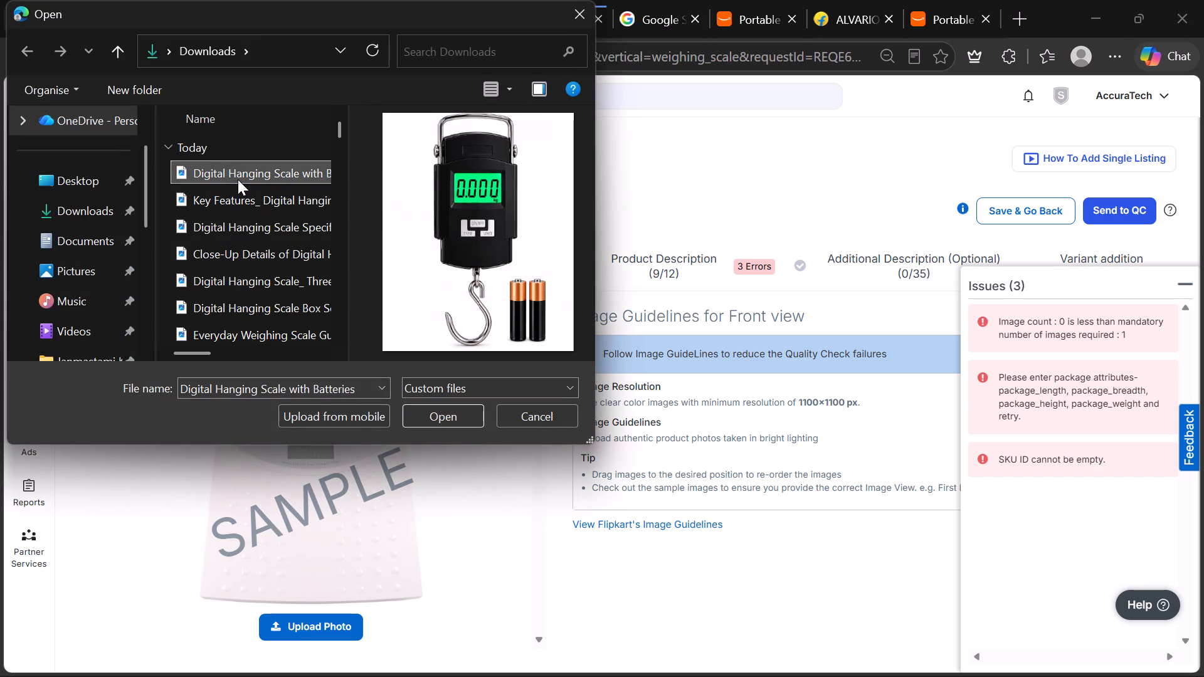
{"action": "key", "text": "Return"}
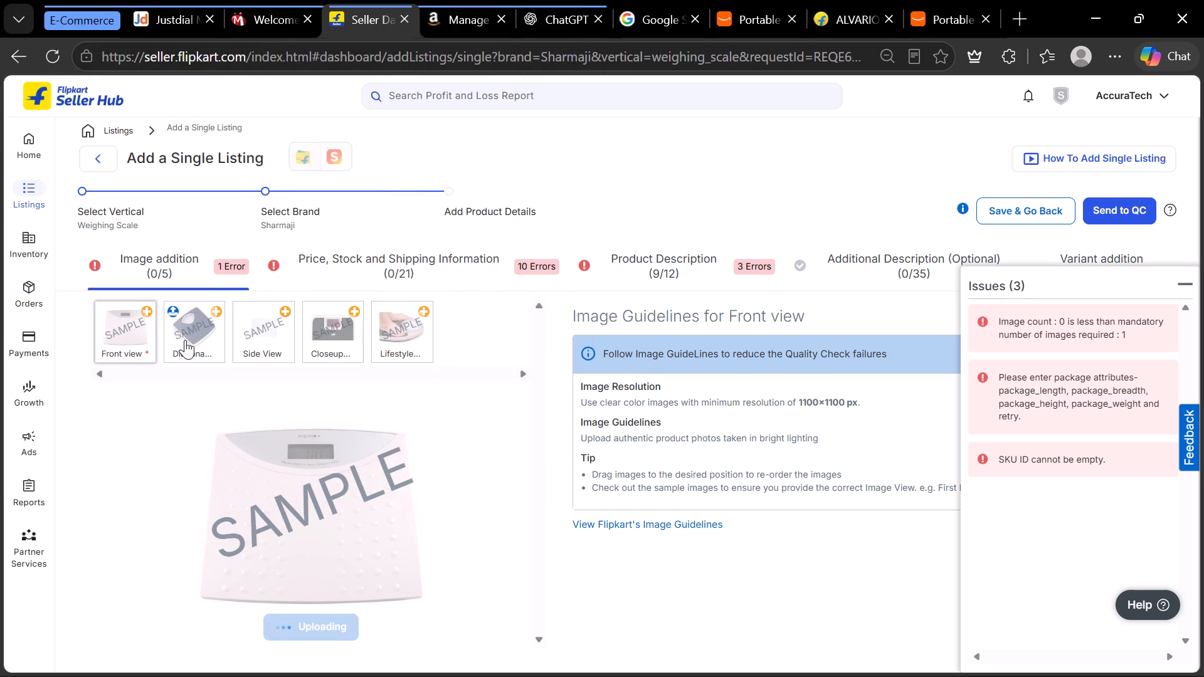
Upload 51yxjCfEiPL._SL1207_, showing the scale with its box and batteries, from Downloads as the listing's Diagonal View image.
{"action": "left_click", "coordinate": [185, 340]}
{"action": "left_click", "coordinate": [300, 624]}
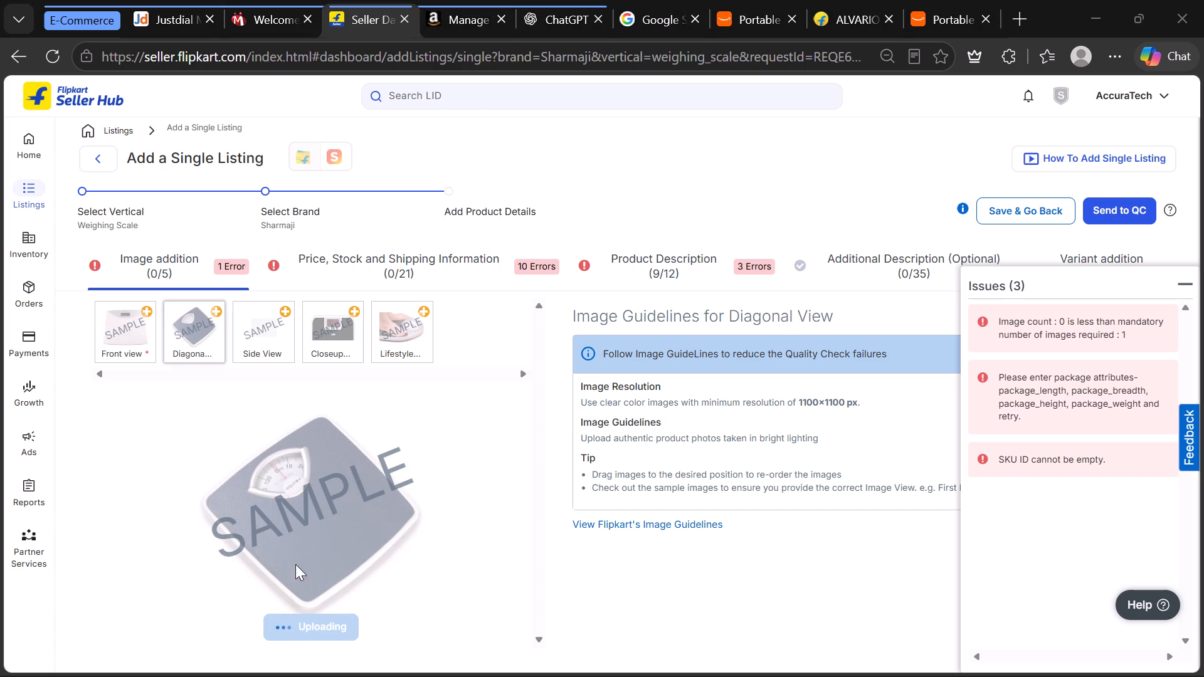
{"action": "left_click", "coordinate": [208, 201]}
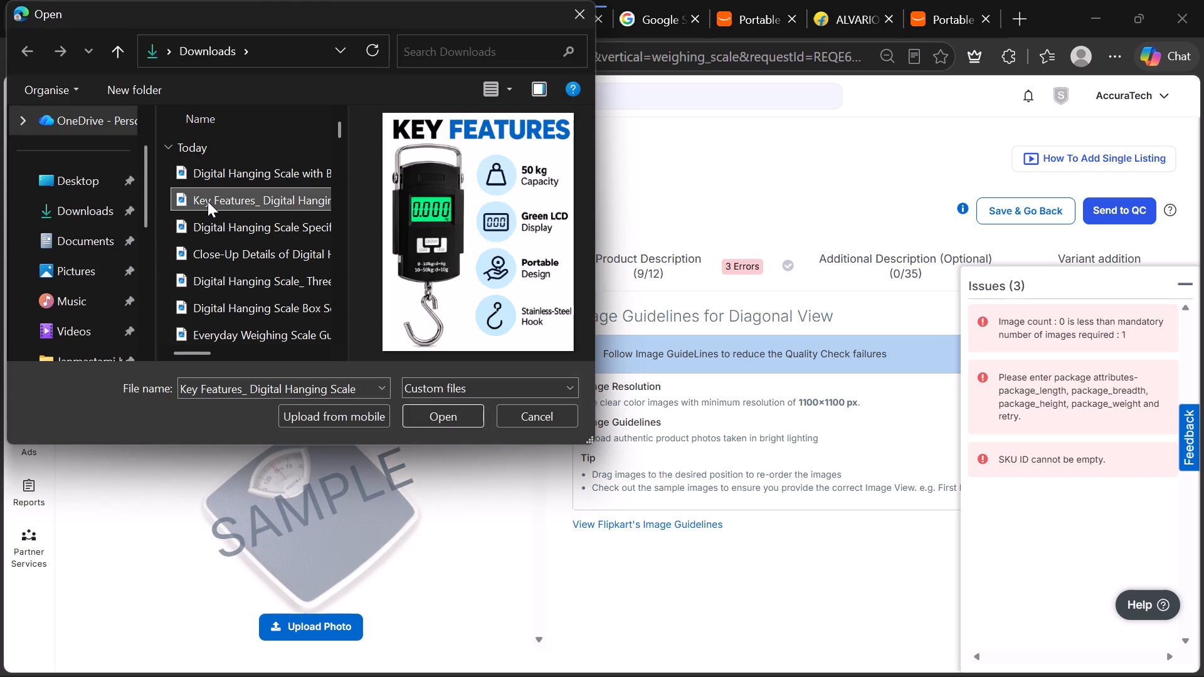
{"action": "key", "text": "Down"}
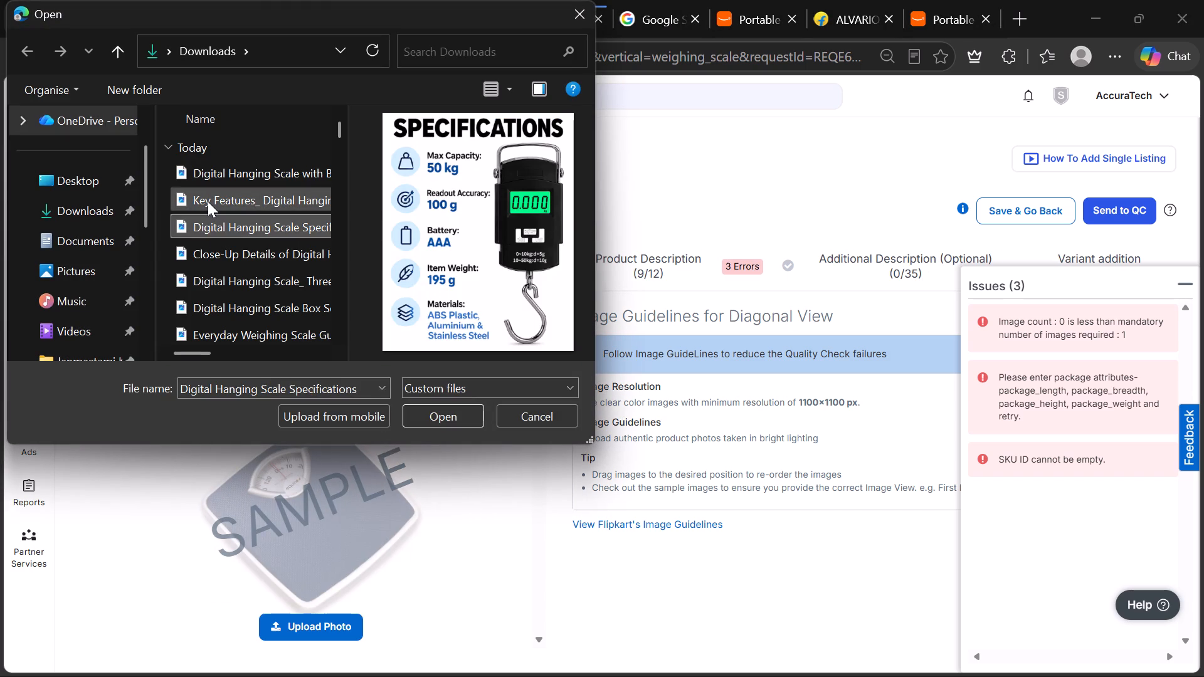
{"action": "key", "text": "Down"}
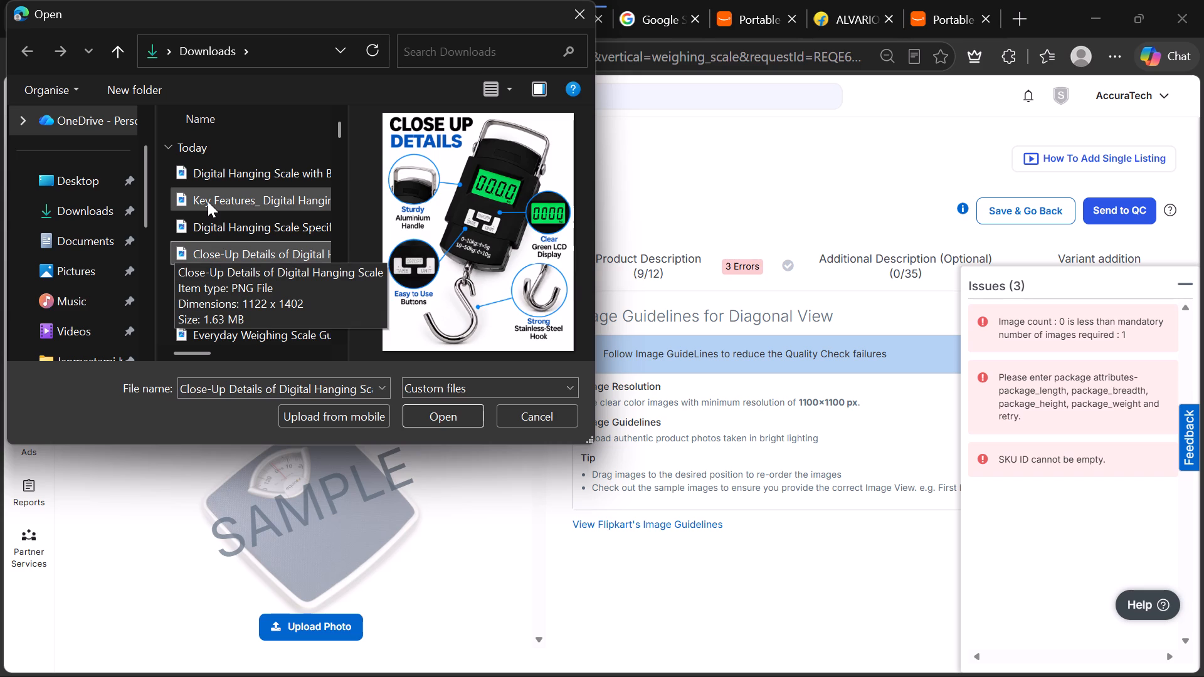
{"action": "key", "text": "Down"}
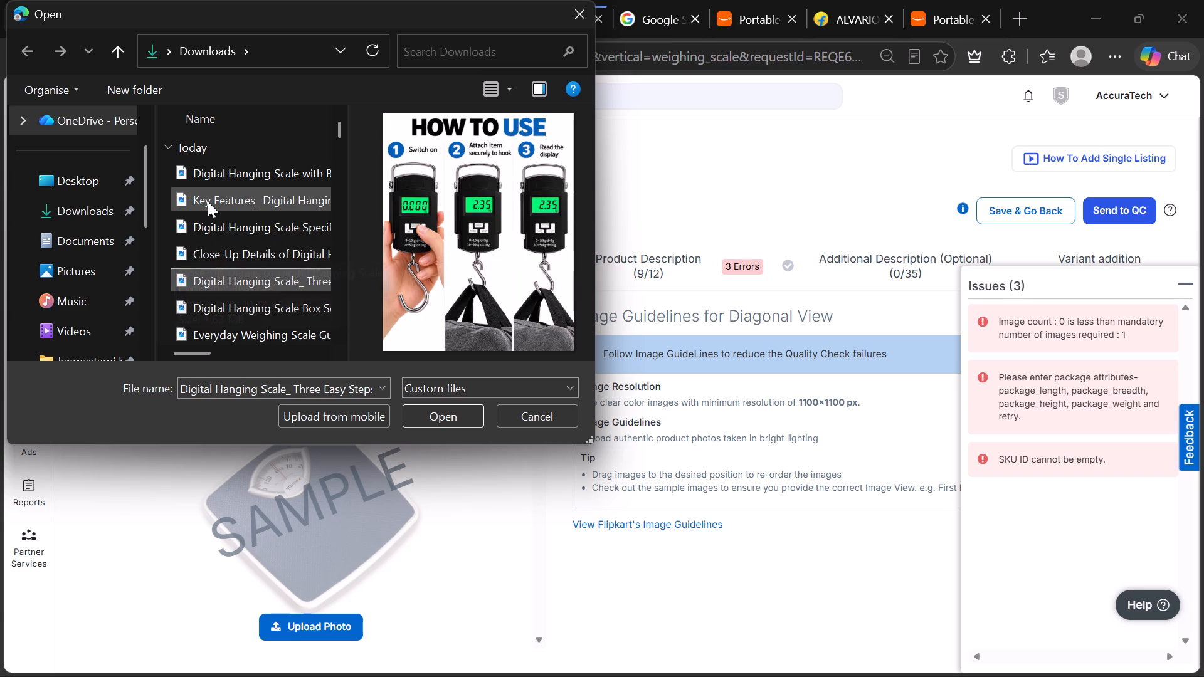
{"action": "key", "text": "Down"}
{"action": "key", "text": "Down"}
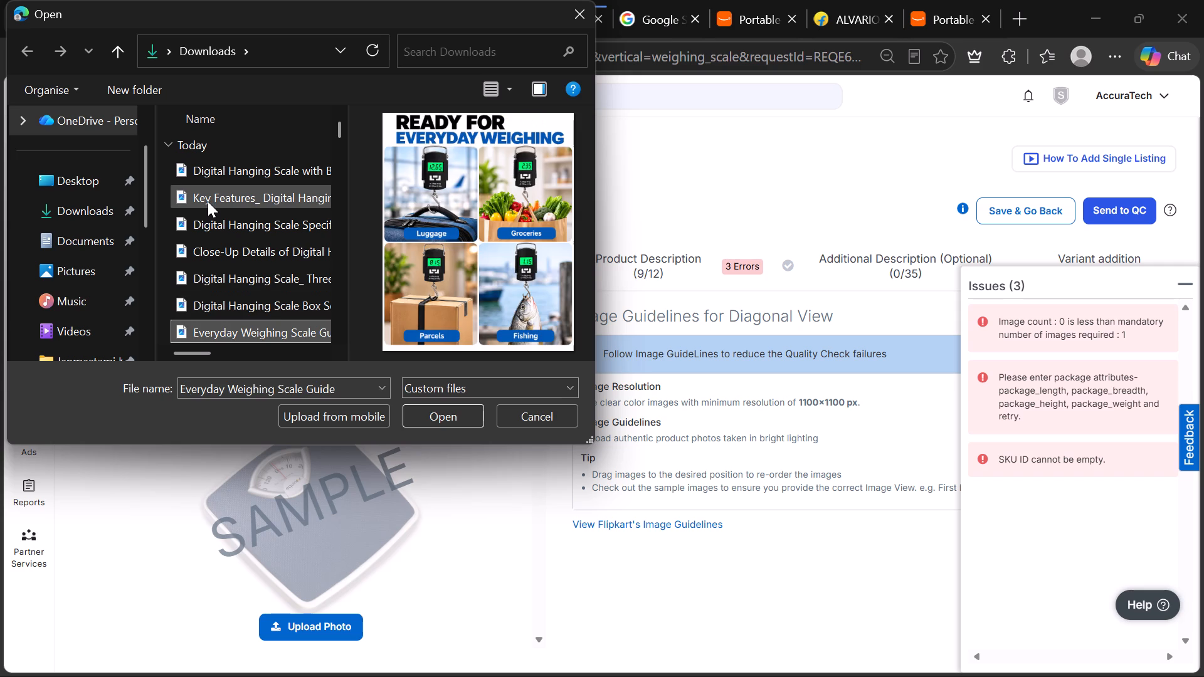
{"action": "key", "text": "Down"}
{"action": "key", "text": "Down"}
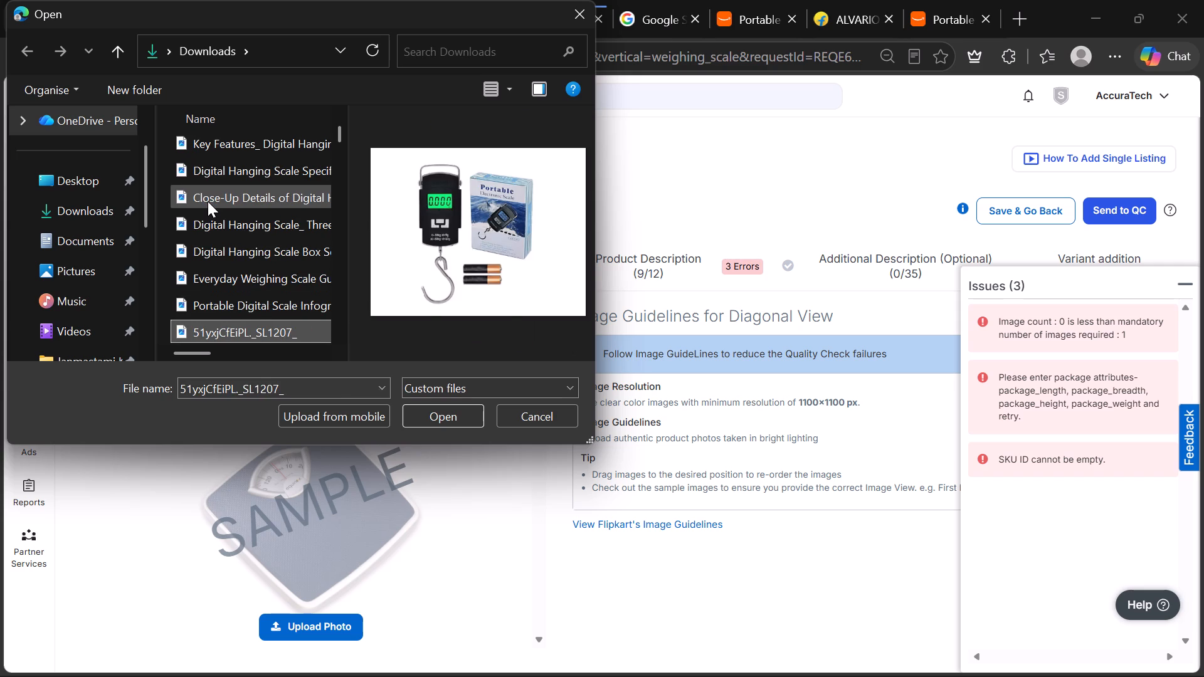
{"action": "key", "text": "Up"}
{"action": "key", "text": "Down"}
{"action": "key", "text": "Return"}
Upload the Key Features_ Digital Hanging Scale image from Downloads as the listing's Side View image.
{"action": "left_click", "coordinate": [259, 332]}
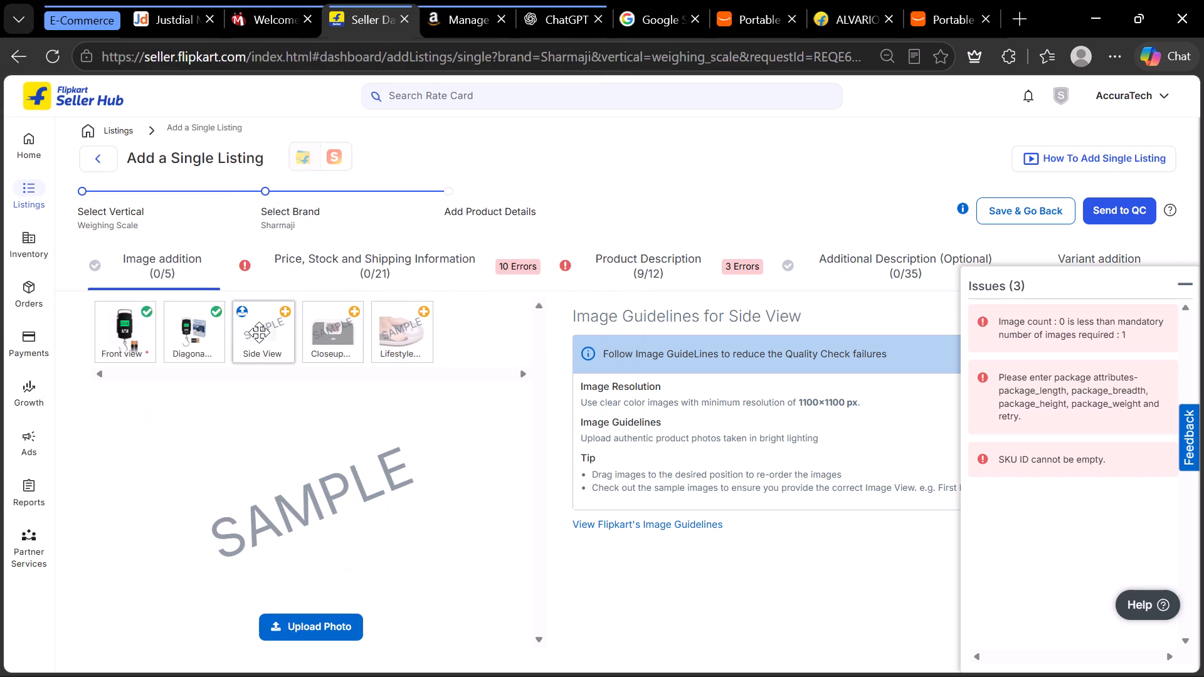
{"action": "left_click", "coordinate": [275, 622]}
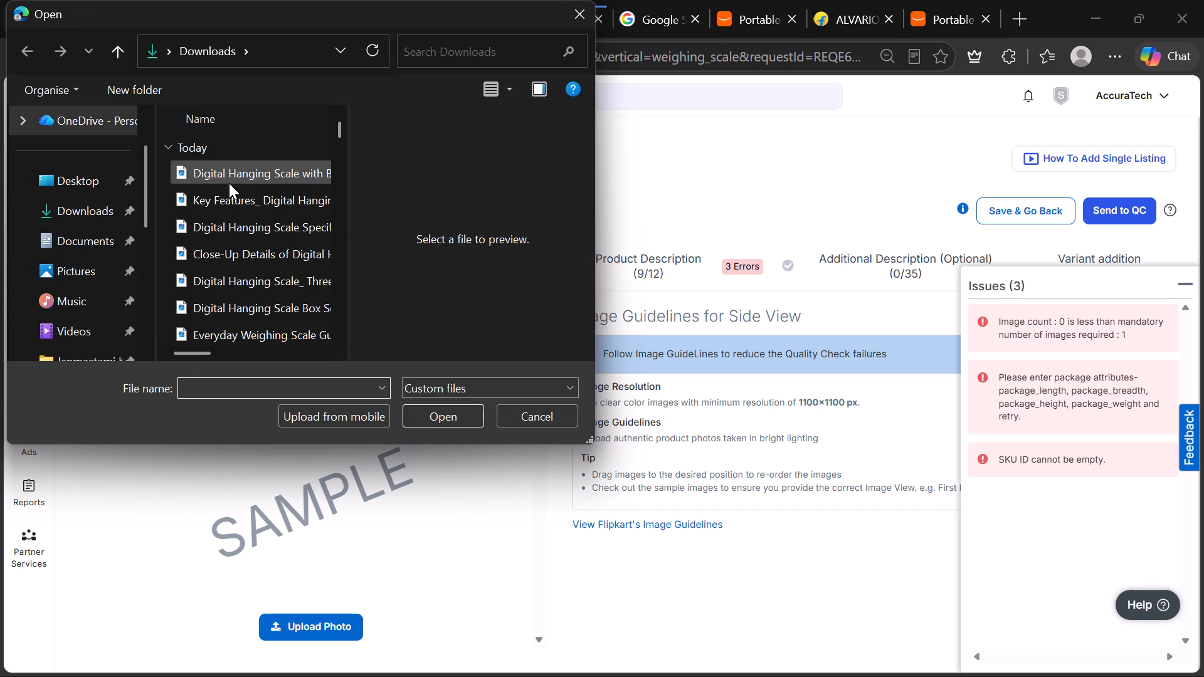
{"action": "left_click", "coordinate": [231, 180]}
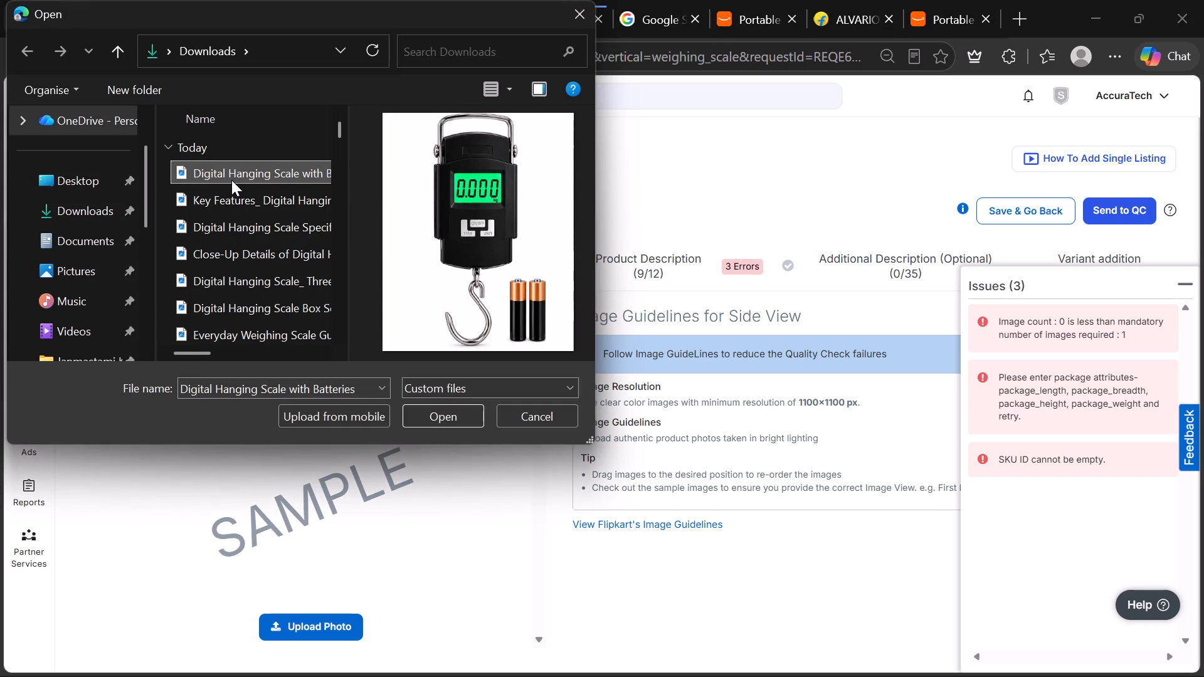
{"action": "key", "text": "Down"}
{"action": "key", "text": "Return"}
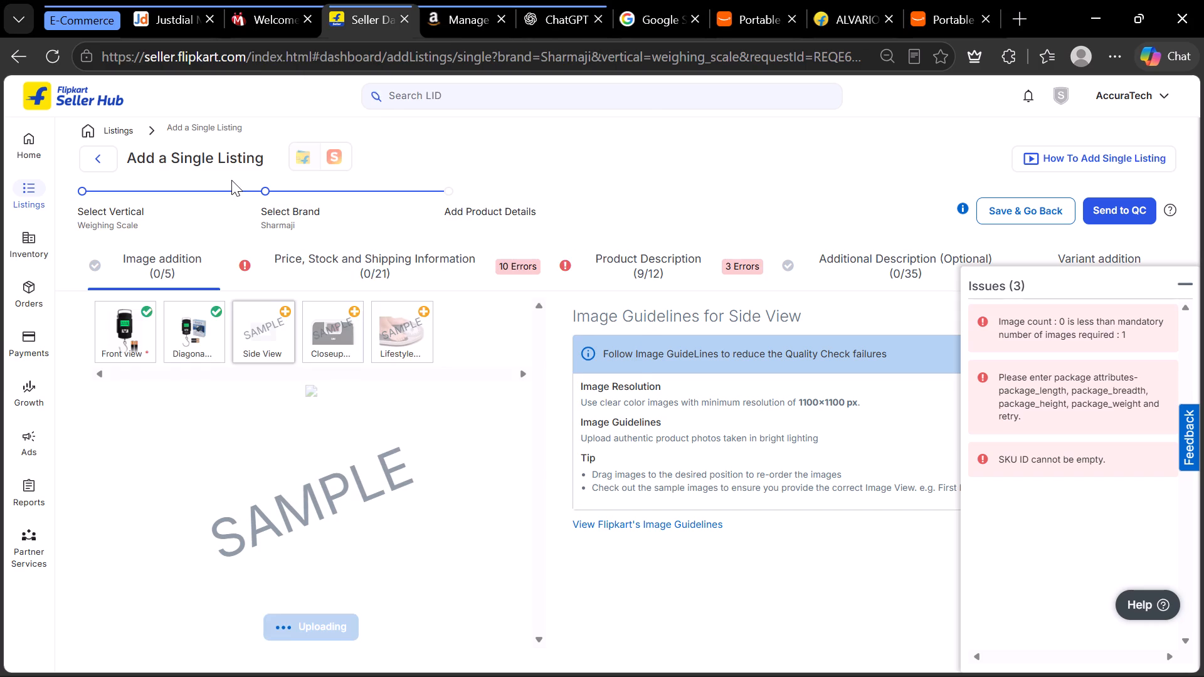
Upload the Close-Up Details of Digital Hanging Scale image from Downloads as the listing's Closeup View image.
{"action": "left_click", "coordinate": [336, 343]}
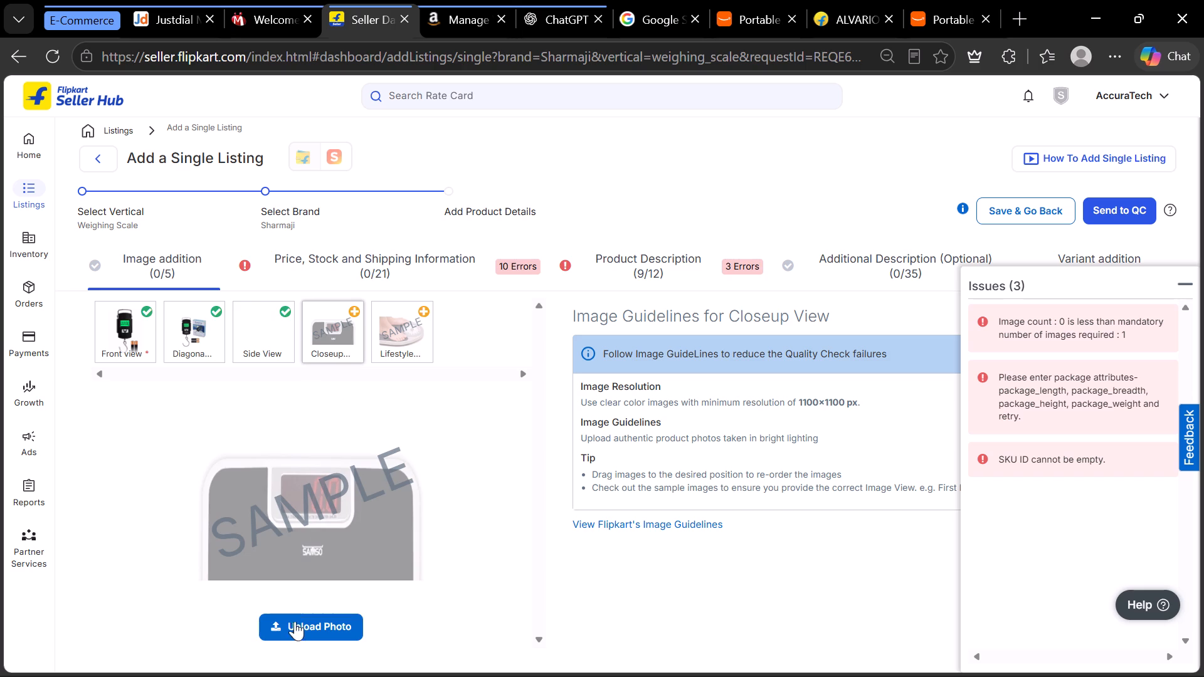
{"action": "left_click", "coordinate": [297, 626]}
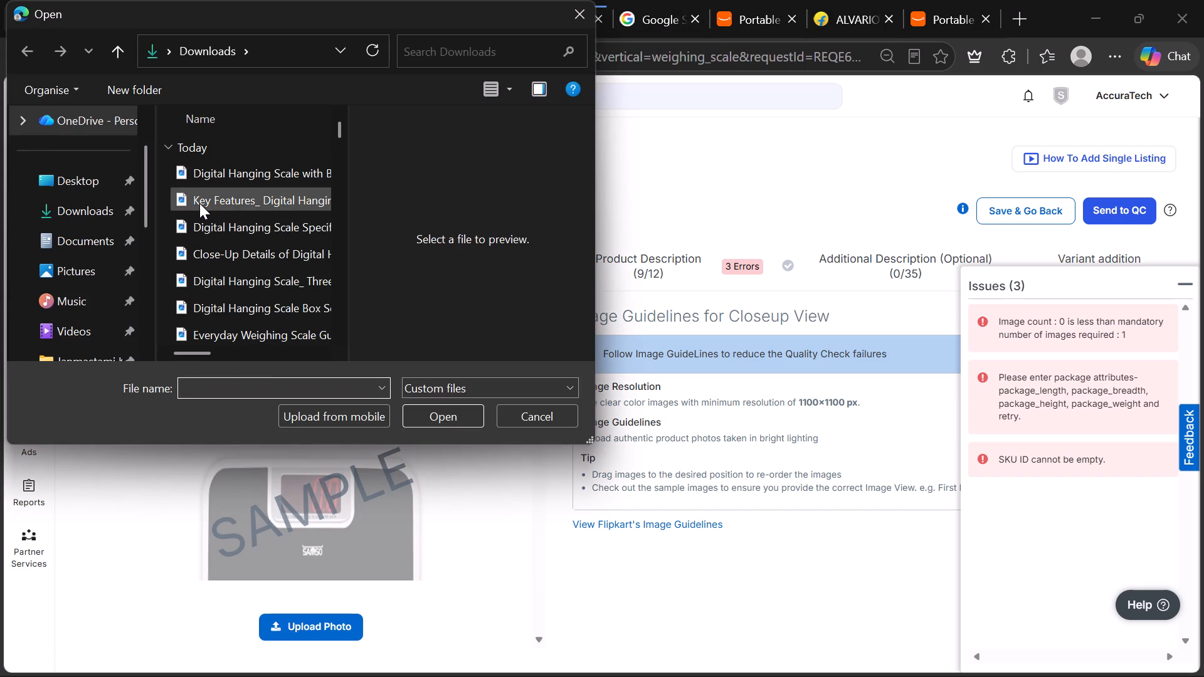
{"action": "left_click", "coordinate": [199, 203]}
{"action": "key", "text": "Down"}
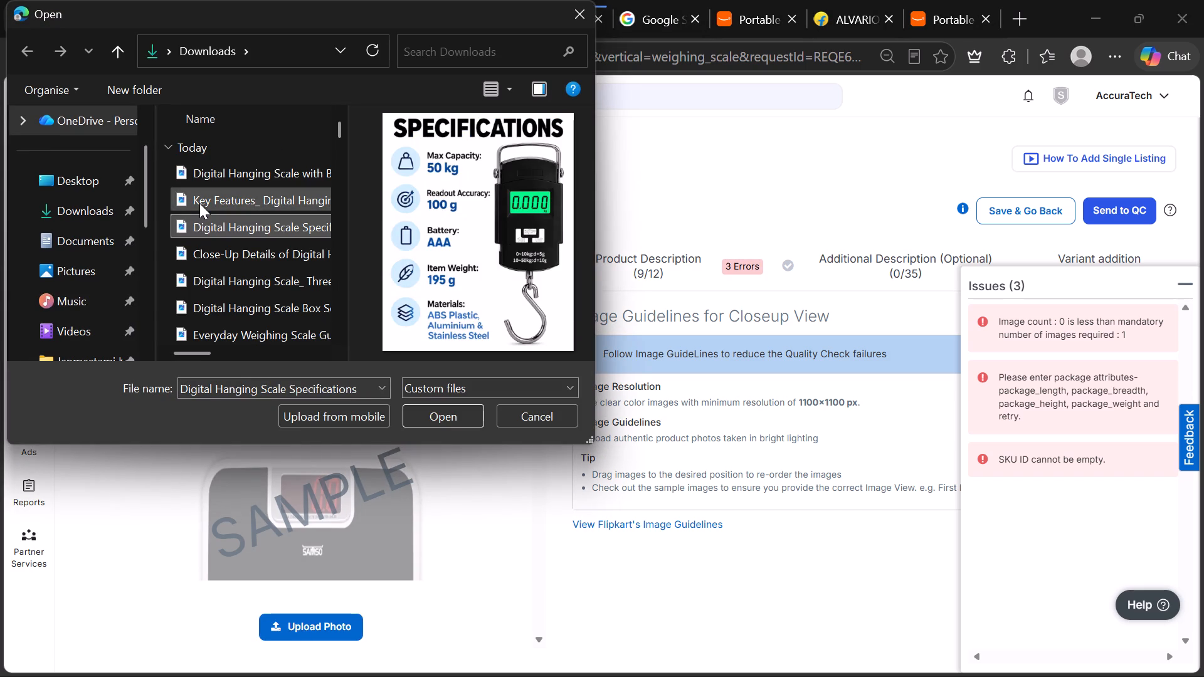
{"action": "key", "text": "Down"}
{"action": "key", "text": "Return"}
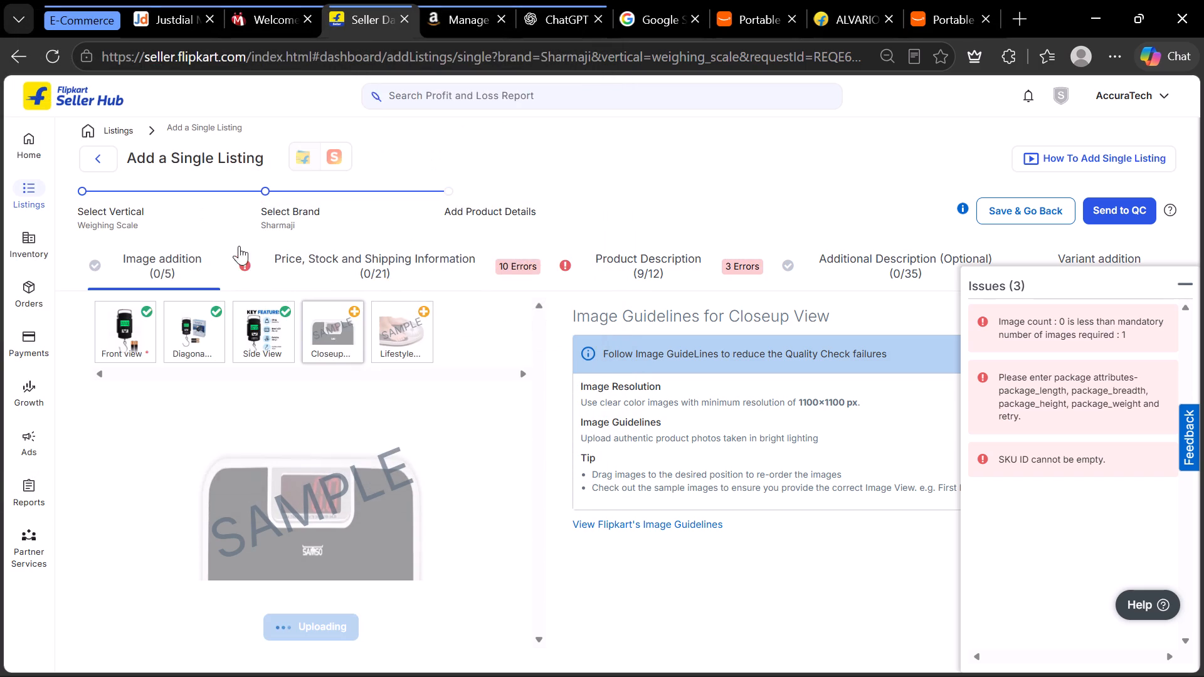
Upload the Everyday Weighing Scale Guide image from Downloads as the listing's Lifestyle View image.
{"action": "left_click", "coordinate": [402, 349]}
{"action": "left_click", "coordinate": [298, 637]}
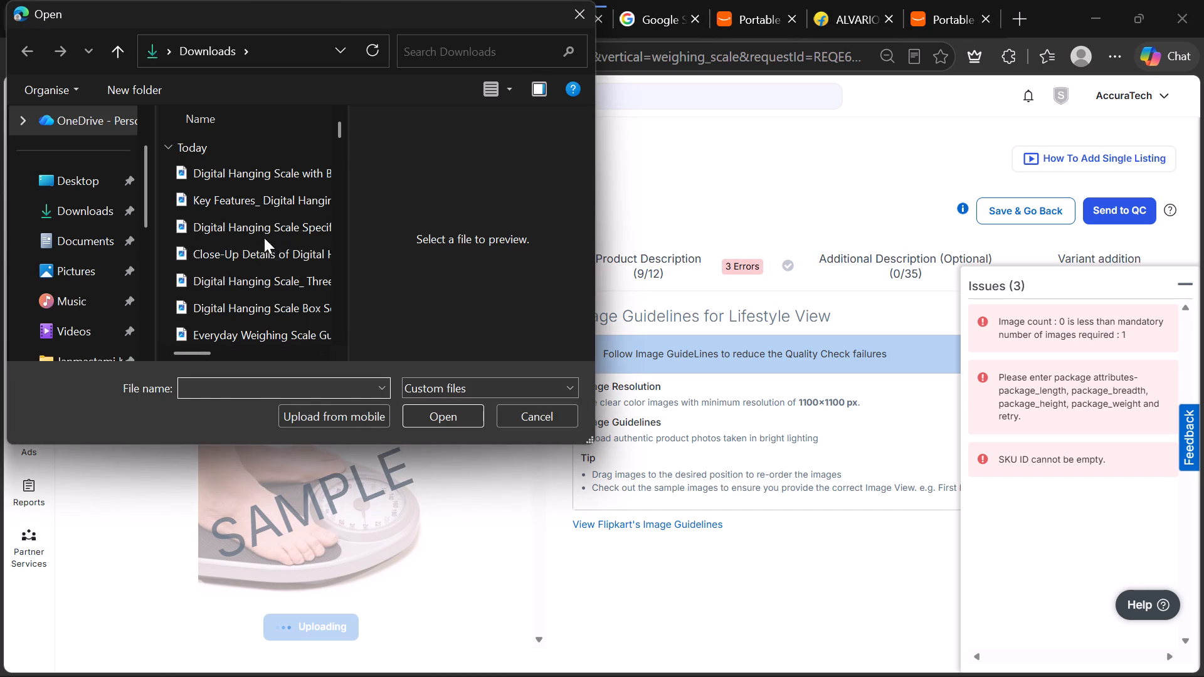
{"action": "left_click", "coordinate": [268, 253]}
{"action": "key", "text": "Down"}
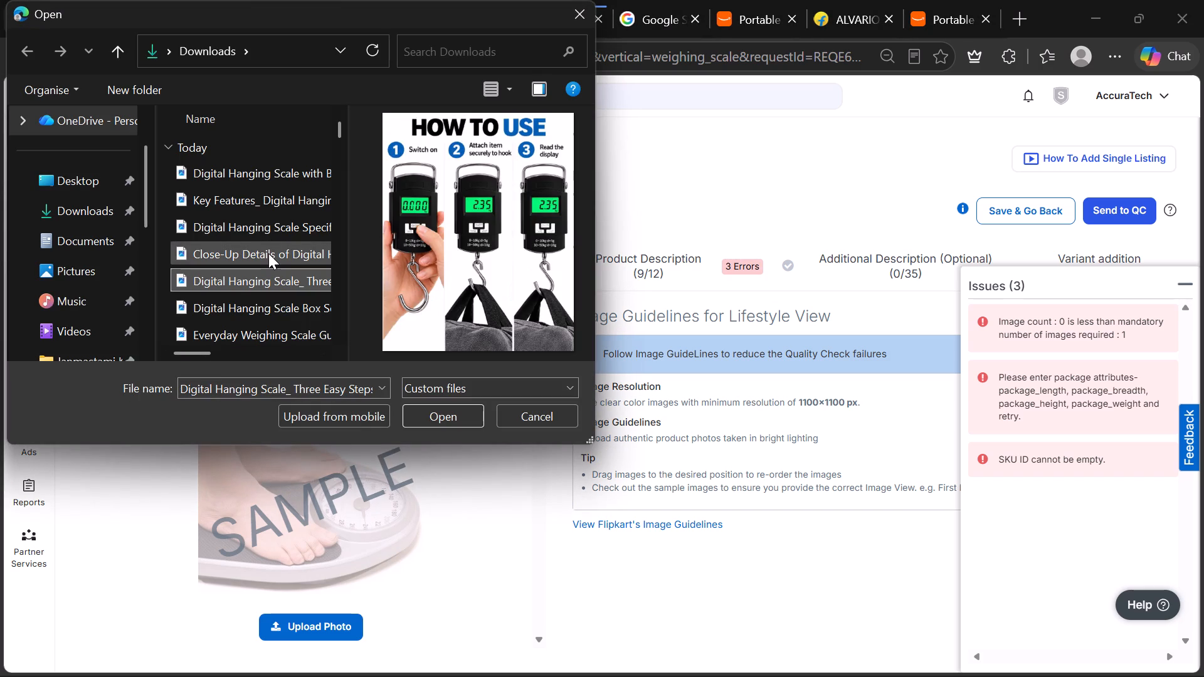
{"action": "key", "text": "Down"}
{"action": "key", "text": "Down"}
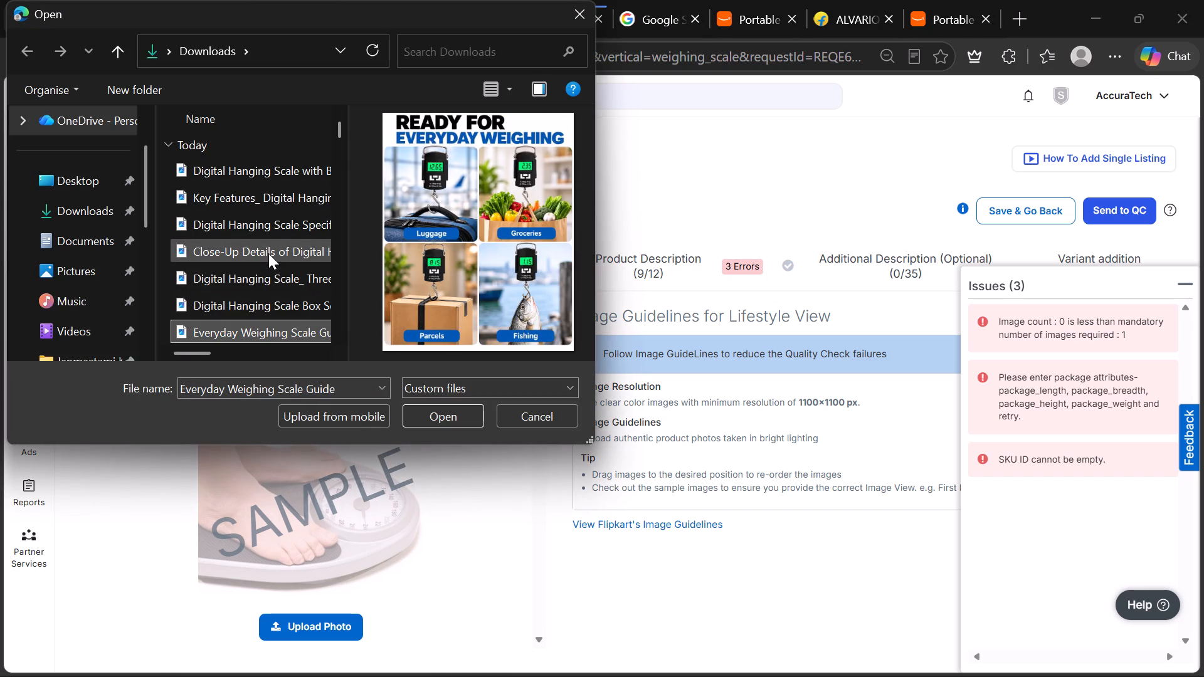
{"action": "key", "text": "Up"}
{"action": "key", "text": "Down"}
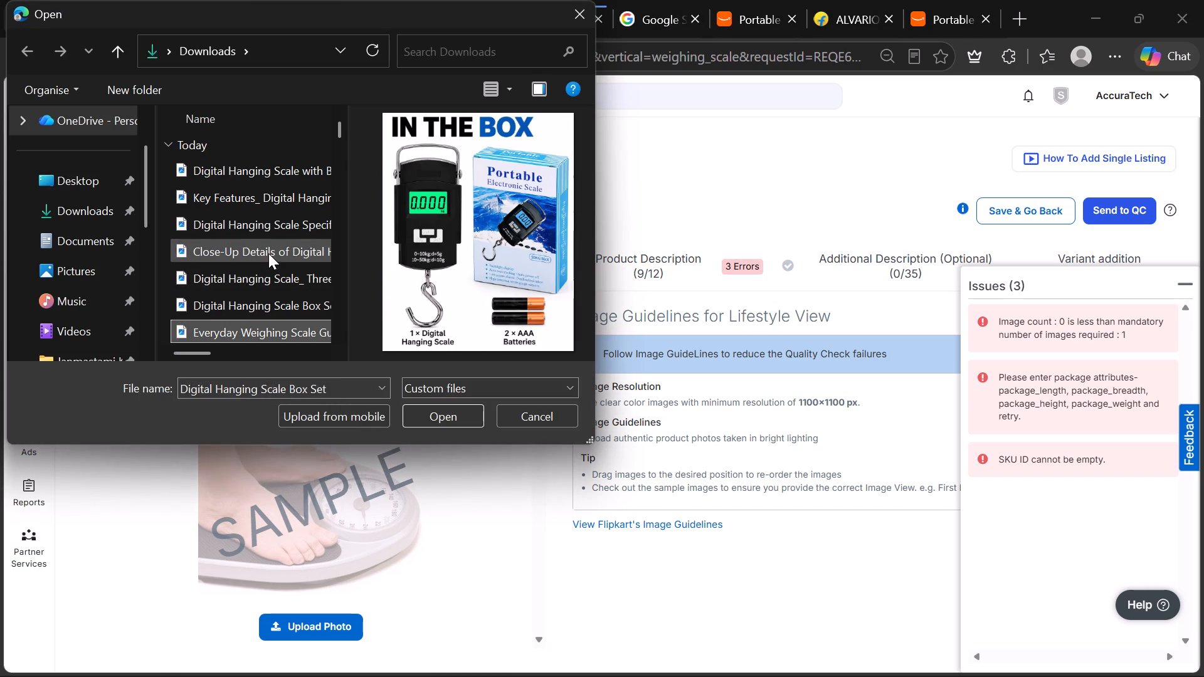
{"action": "key", "text": "Return"}
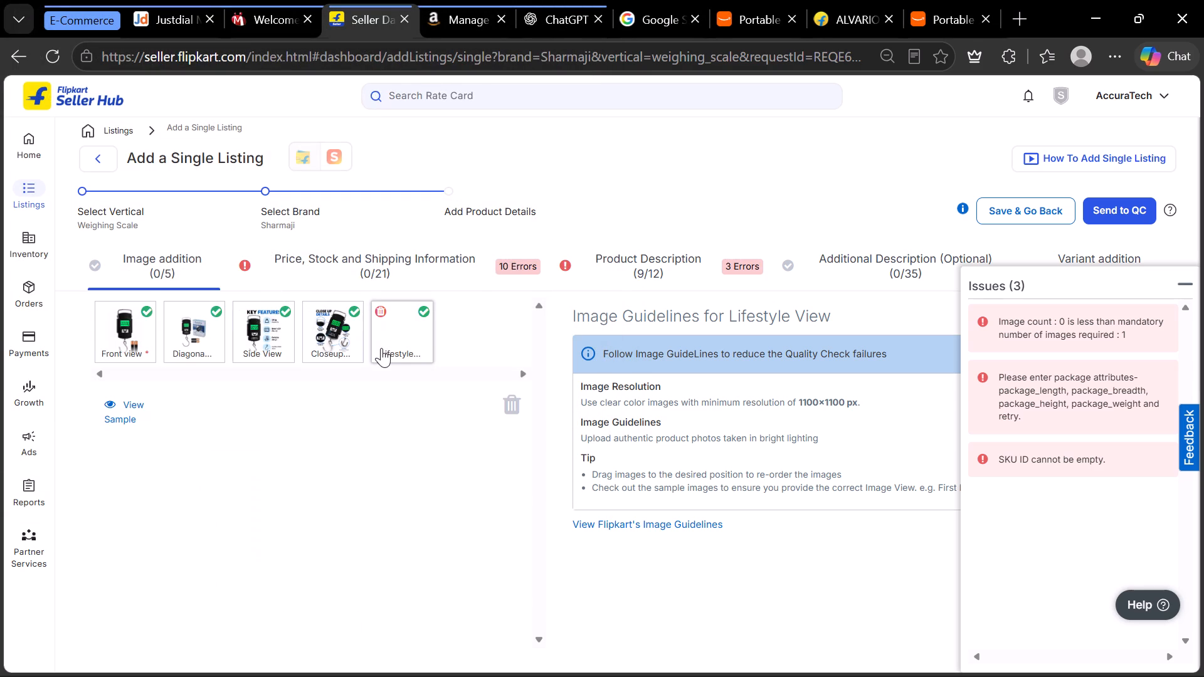
Open the listing's Price, Stock and Shipping Information section at the Seller SKU ID entry.
{"action": "left_click", "coordinate": [300, 271]}
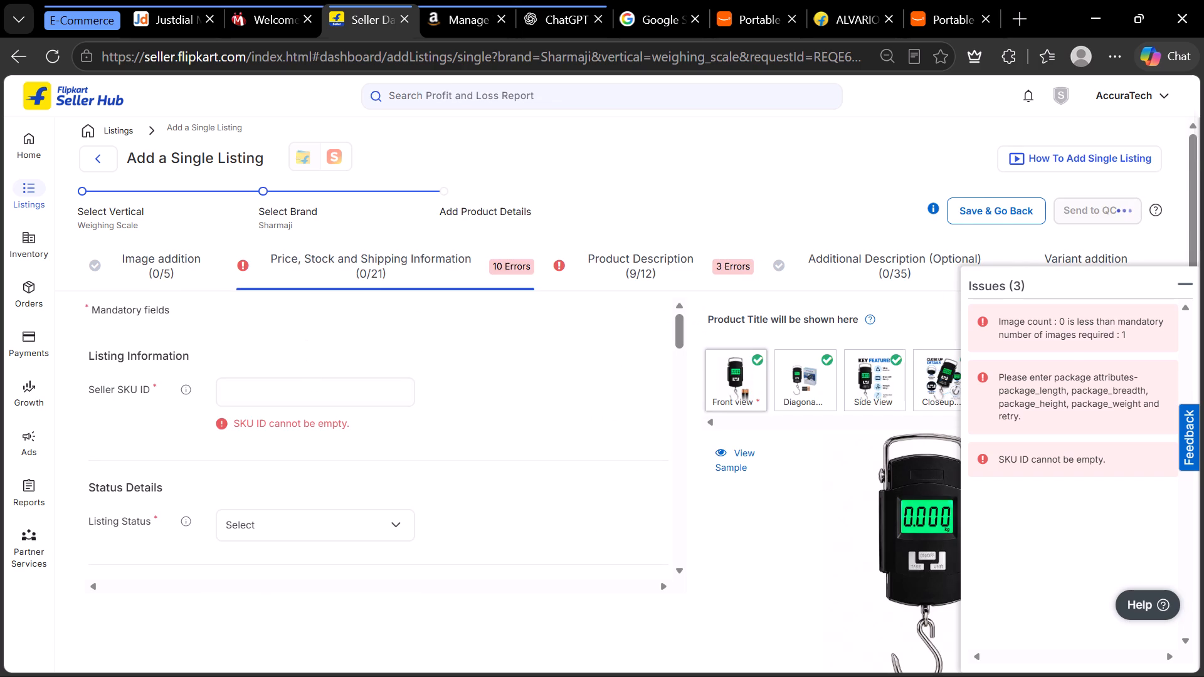
{"action": "left_click", "coordinate": [300, 391]}
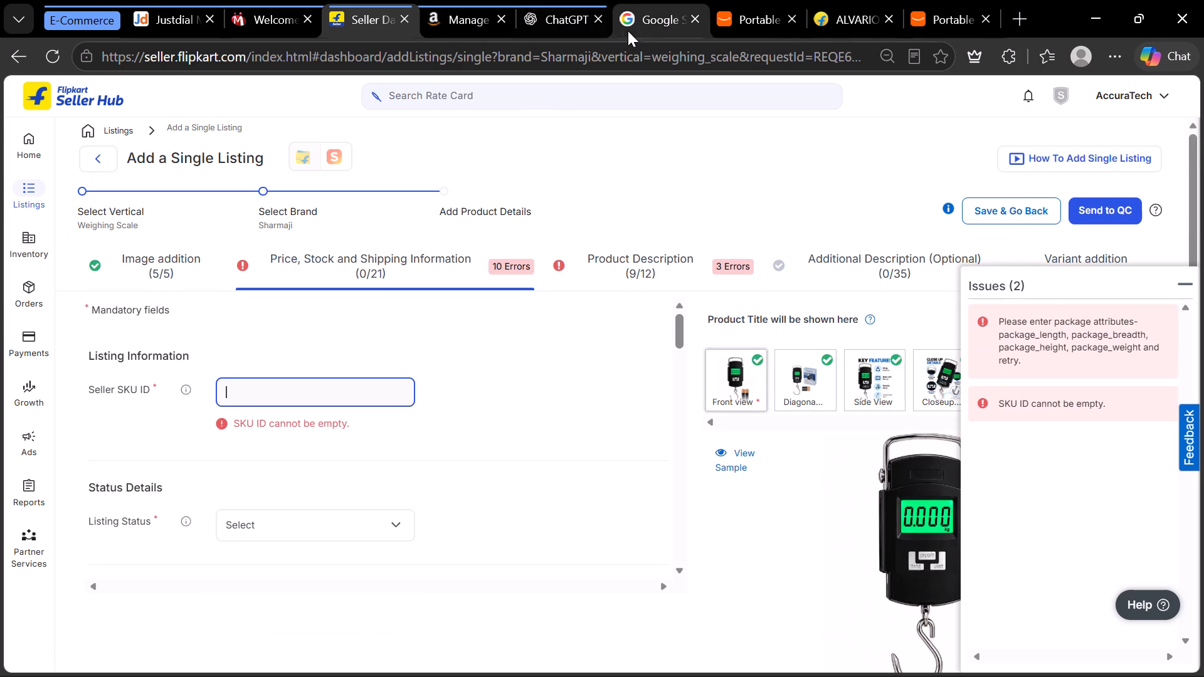
{"action": "left_click", "coordinate": [772, 19]}
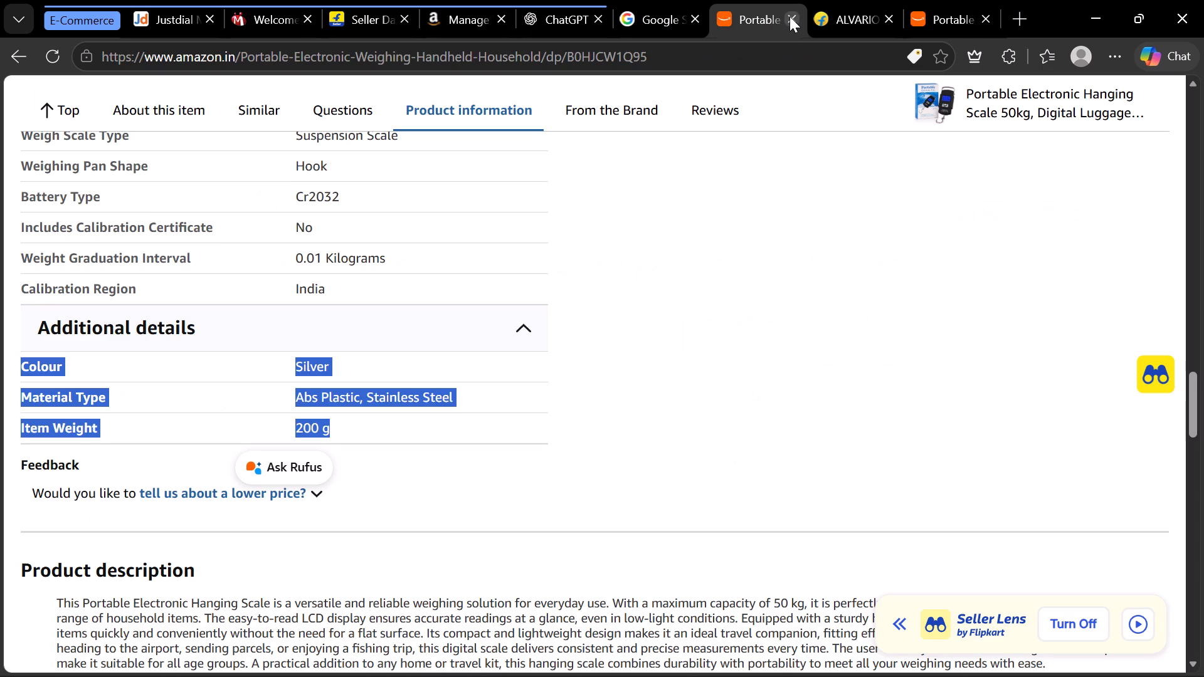
{"action": "key", "text": "ctrl+w"}
{"action": "key", "text": "ctrl+w"}
{"action": "key", "text": "ctrl+w"}
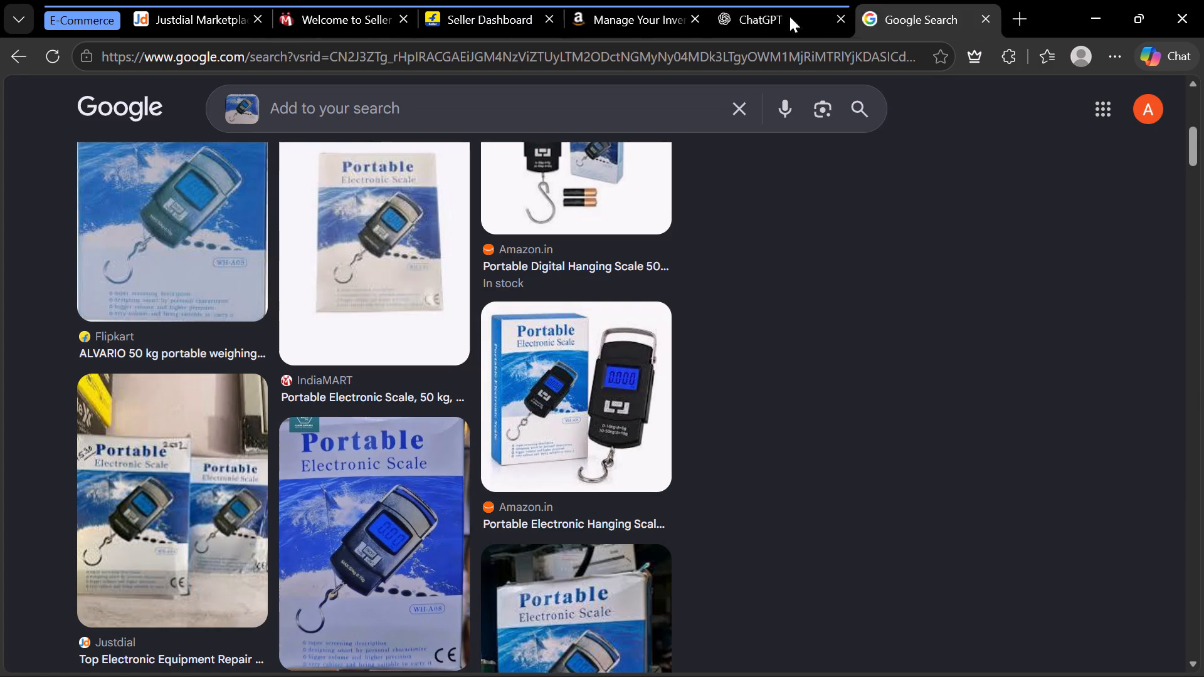
{"action": "left_click", "coordinate": [950, 18]}
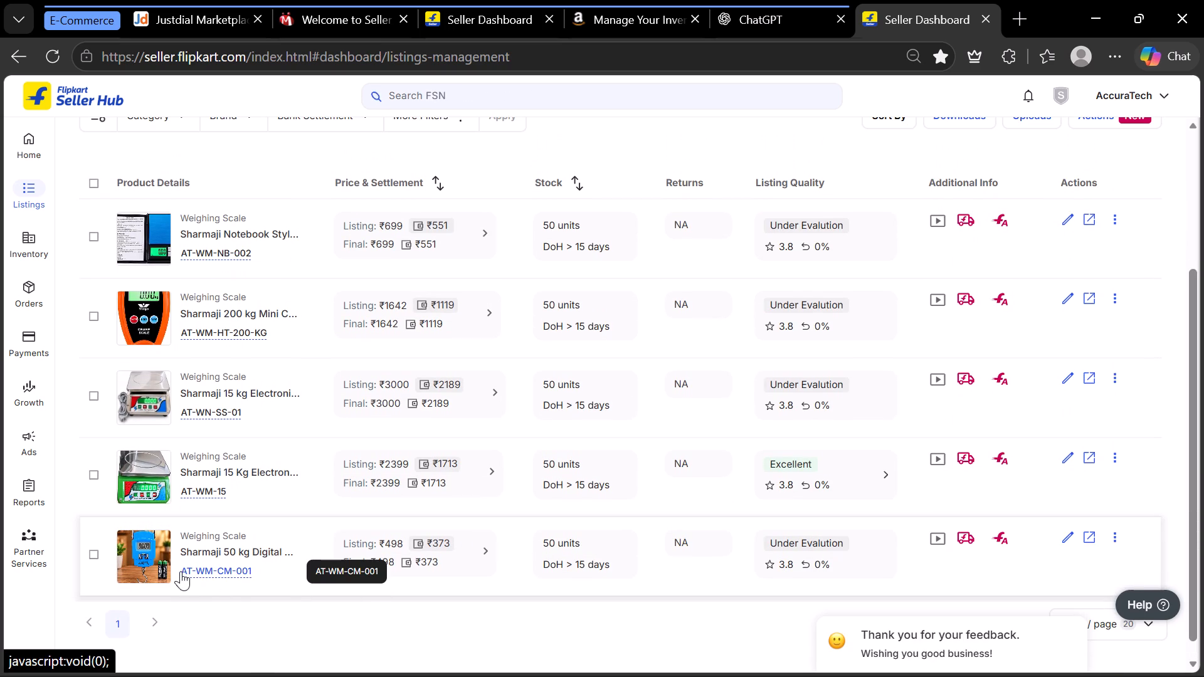
{"action": "left_click_drag", "start_coordinate": [181, 571], "coordinate": [263, 574]}
{"action": "left_click_drag", "start_coordinate": [260, 573], "coordinate": [224, 570]}
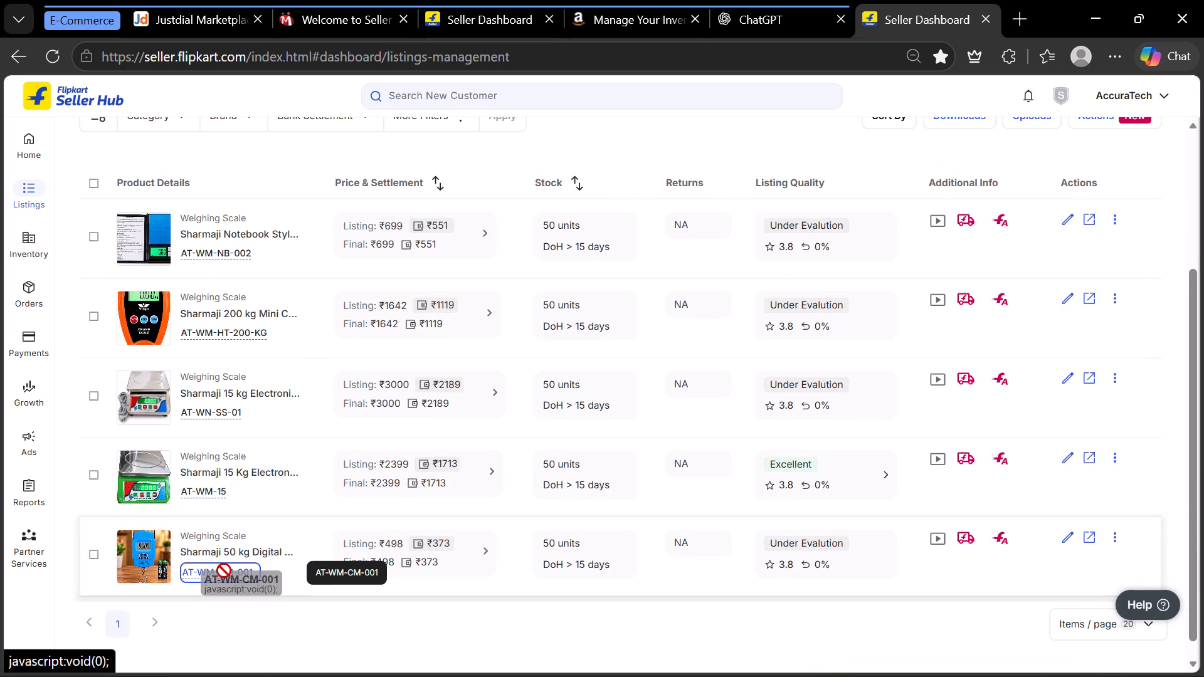
{"action": "left_click_drag", "start_coordinate": [224, 570], "coordinate": [214, 572]}
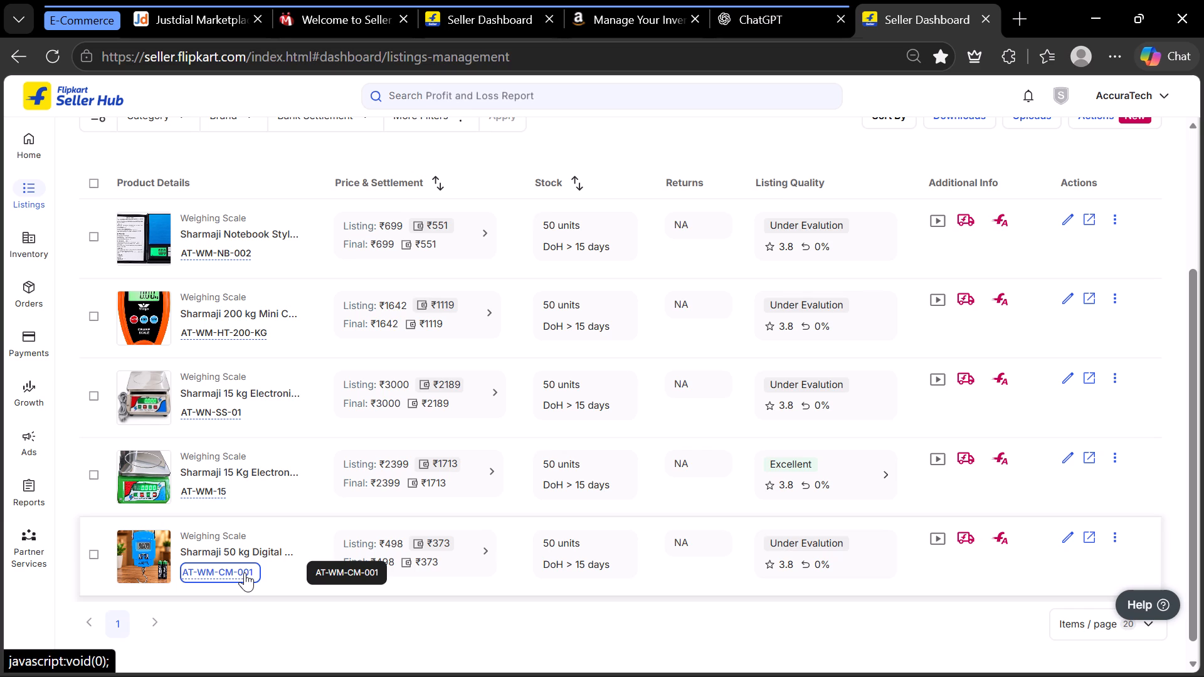
Enter AT-WM-CM-002 as the new listing's Seller SKU ID, following the existing 50 kg scale's SKU format, and set the listing status to Active.
{"action": "left_click", "coordinate": [453, 26]}
{"action": "type", "text": "AT-WM-"}
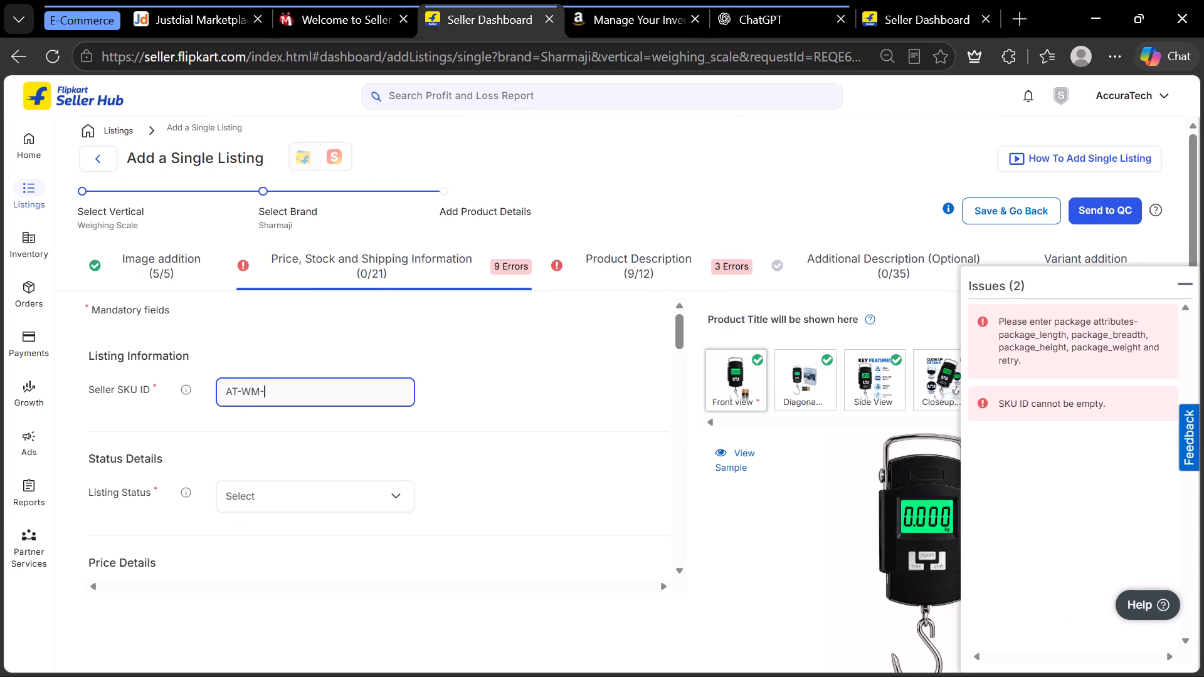
{"action": "left_click", "coordinate": [882, 17]}
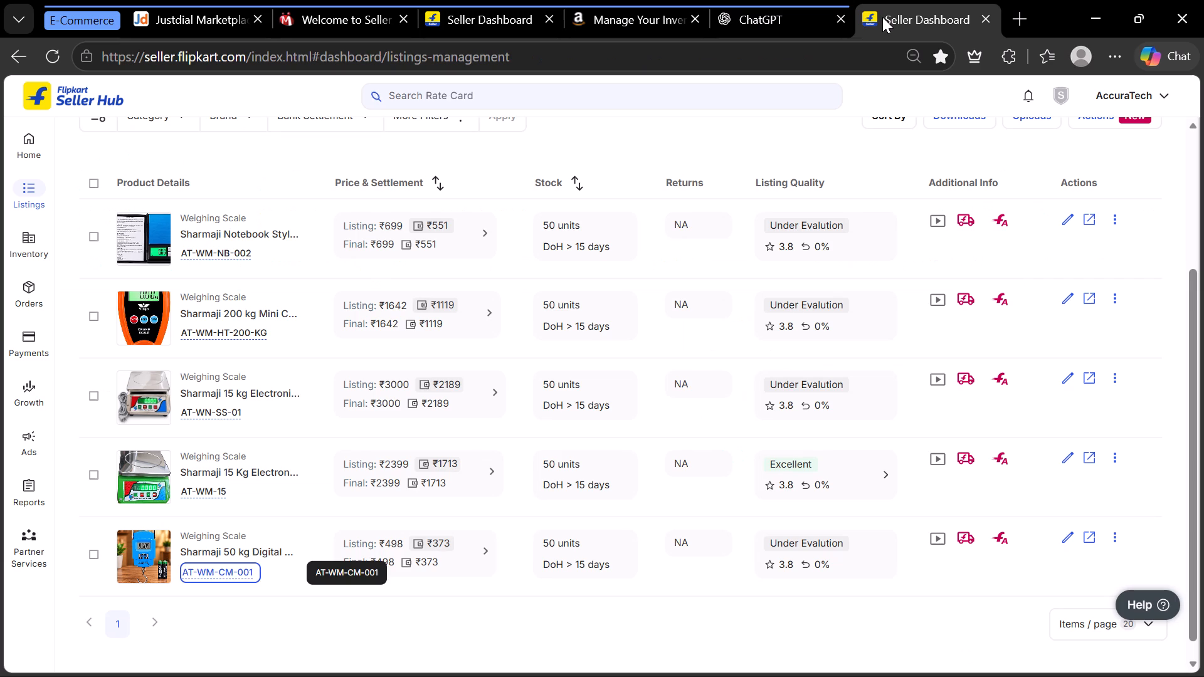
{"action": "left_click", "coordinate": [459, 22]}
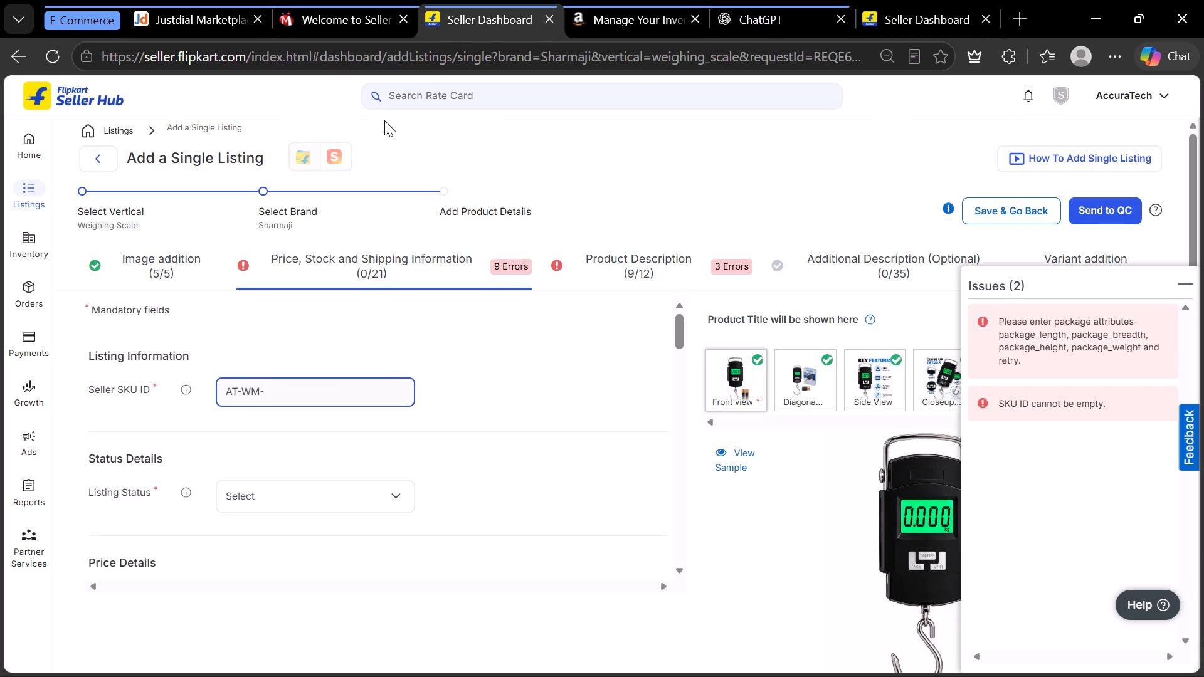
{"action": "type", "text": "CM-002"}
{"action": "left_click", "coordinate": [341, 500]}
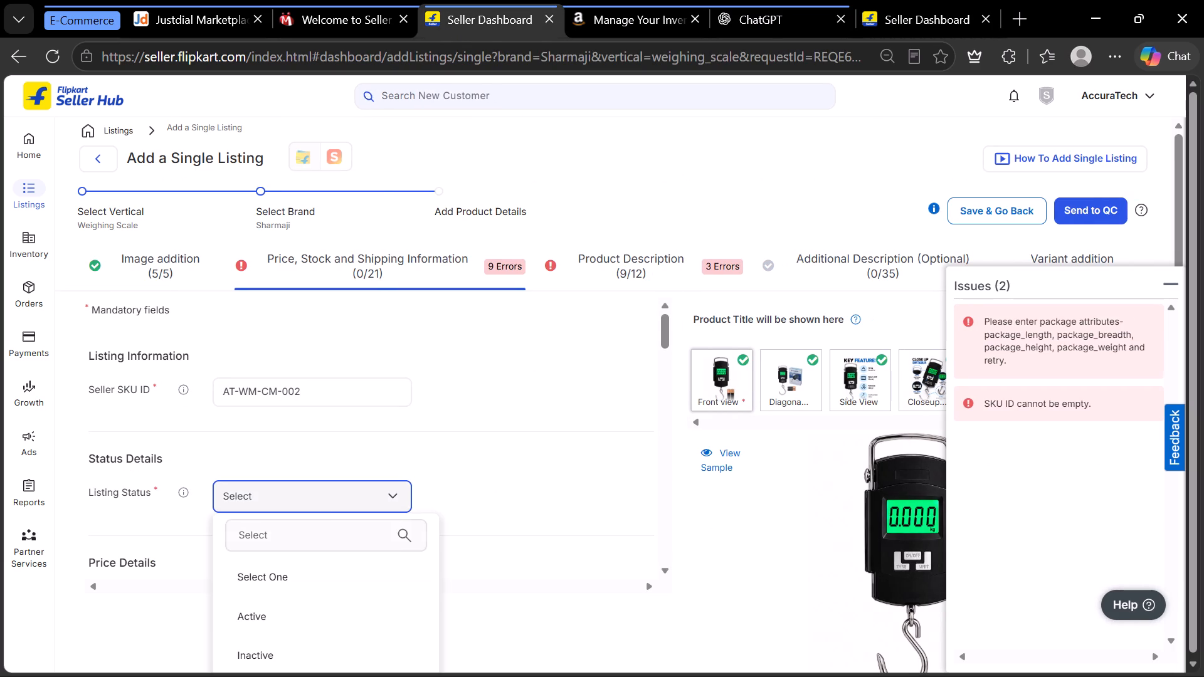
{"action": "left_click", "coordinate": [260, 615]}
Fill in the price details with MRP 999 INR and selling price 498 INR, and choose a minimum order quantity.
{"action": "scroll", "coordinate": [536, 487], "scroll_direction": "down", "scroll_amount": 1}
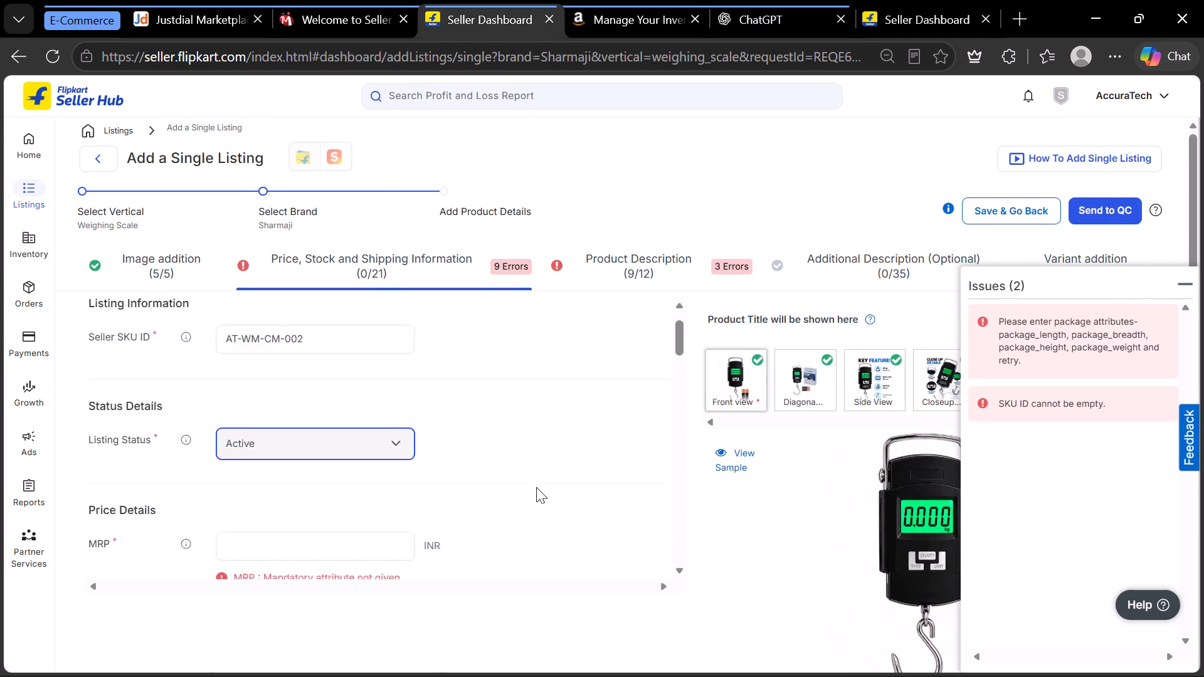
{"action": "scroll", "coordinate": [536, 487], "scroll_direction": "down", "scroll_amount": 2}
{"action": "scroll", "coordinate": [536, 487], "scroll_direction": "up", "scroll_amount": 1}
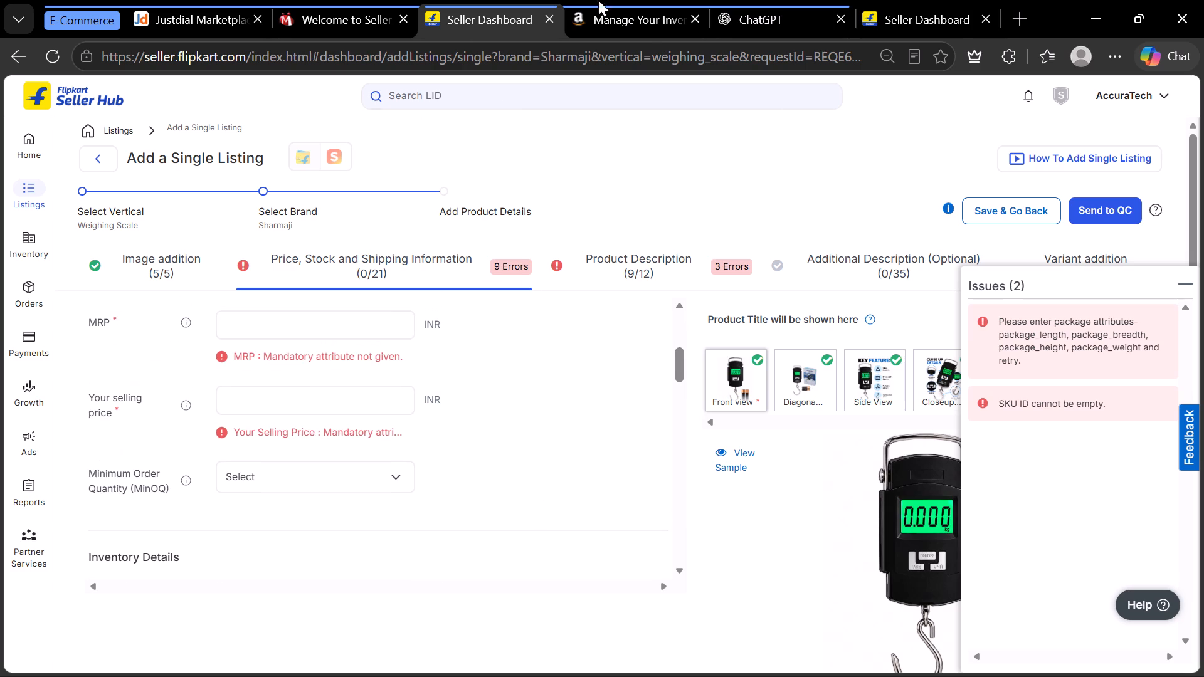
{"action": "left_click", "coordinate": [920, 19]}
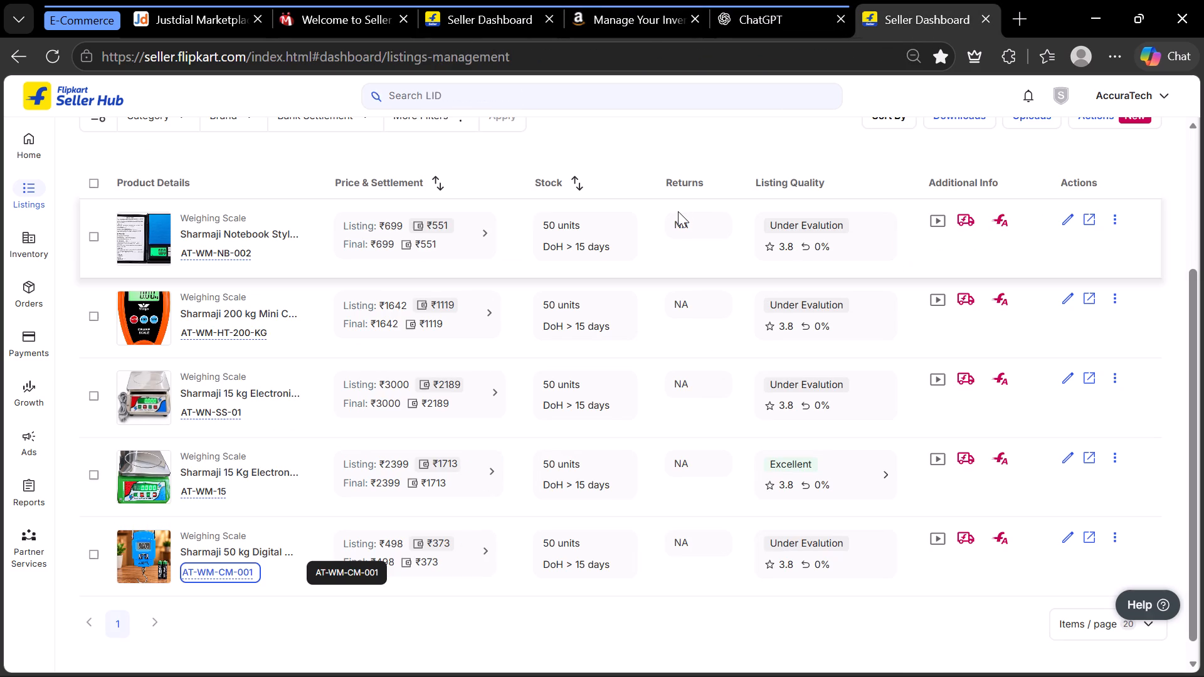
{"action": "left_click", "coordinate": [474, 21]}
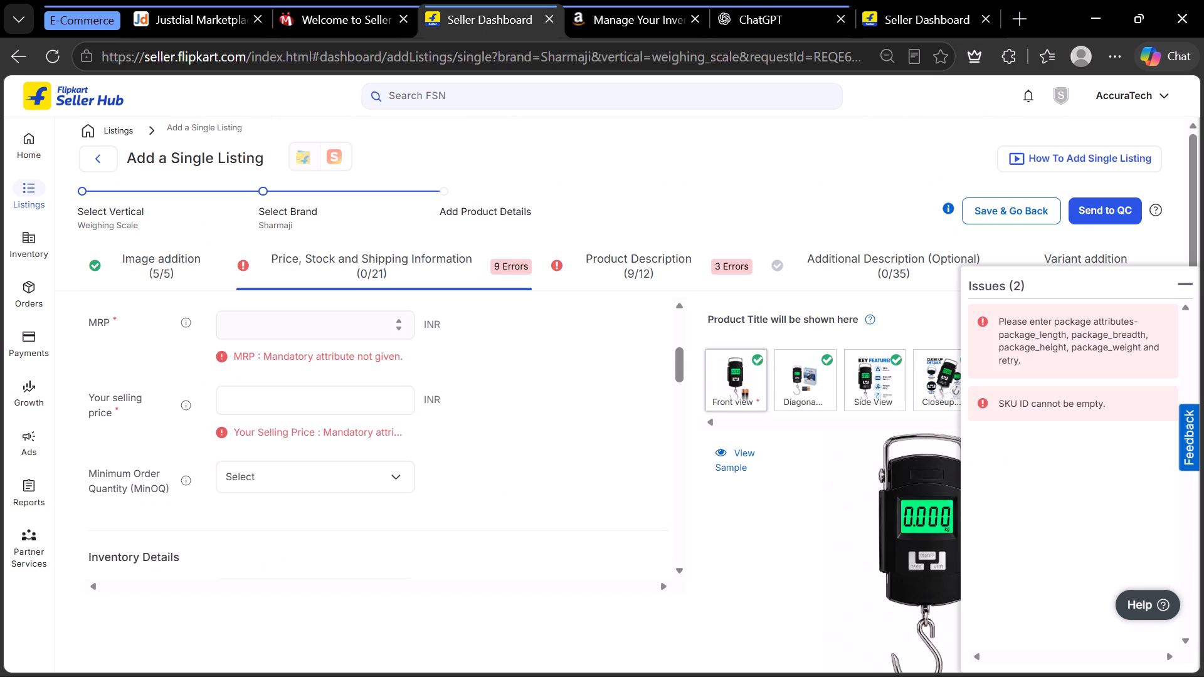
{"action": "left_click", "coordinate": [333, 330]}
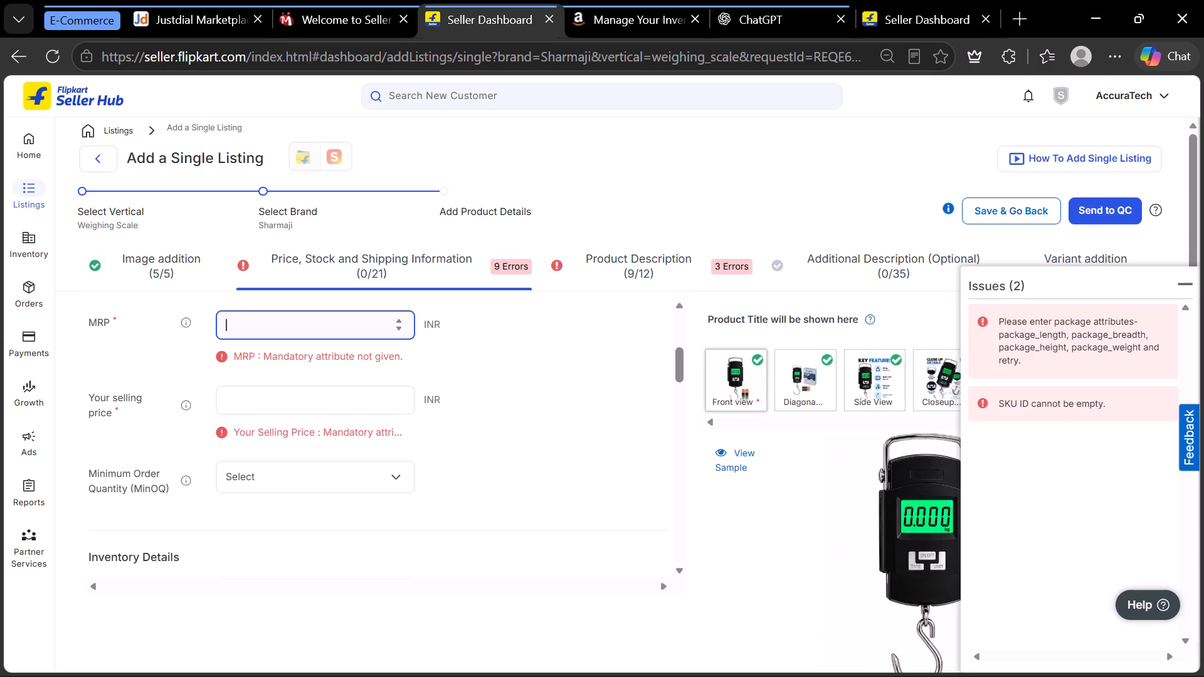
{"action": "type", "text": "999"}
{"action": "left_click", "coordinate": [300, 378]}
{"action": "type", "text": "498"}
{"action": "left_click", "coordinate": [285, 438]}
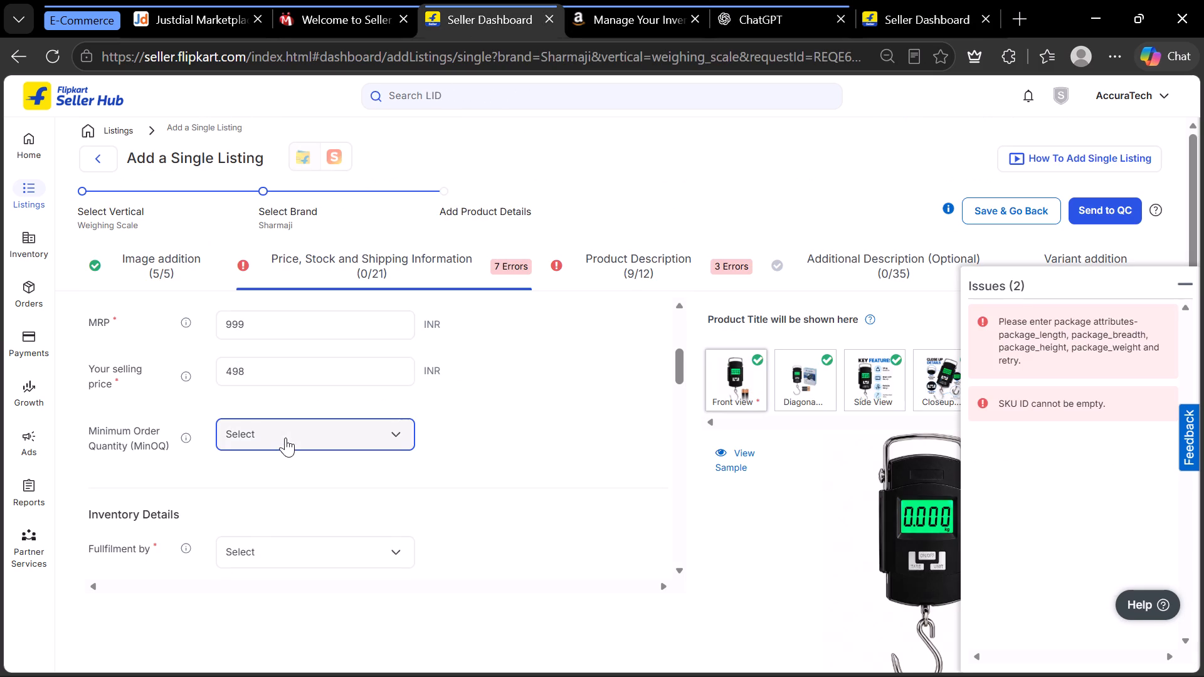
{"action": "left_click", "coordinate": [253, 552]}
Complete the inventory details with fulfilment by Seller, express procurement, a procurement SLA of 2 hours and a stock of 50.
{"action": "scroll", "coordinate": [518, 465], "scroll_direction": "down", "scroll_amount": 1}
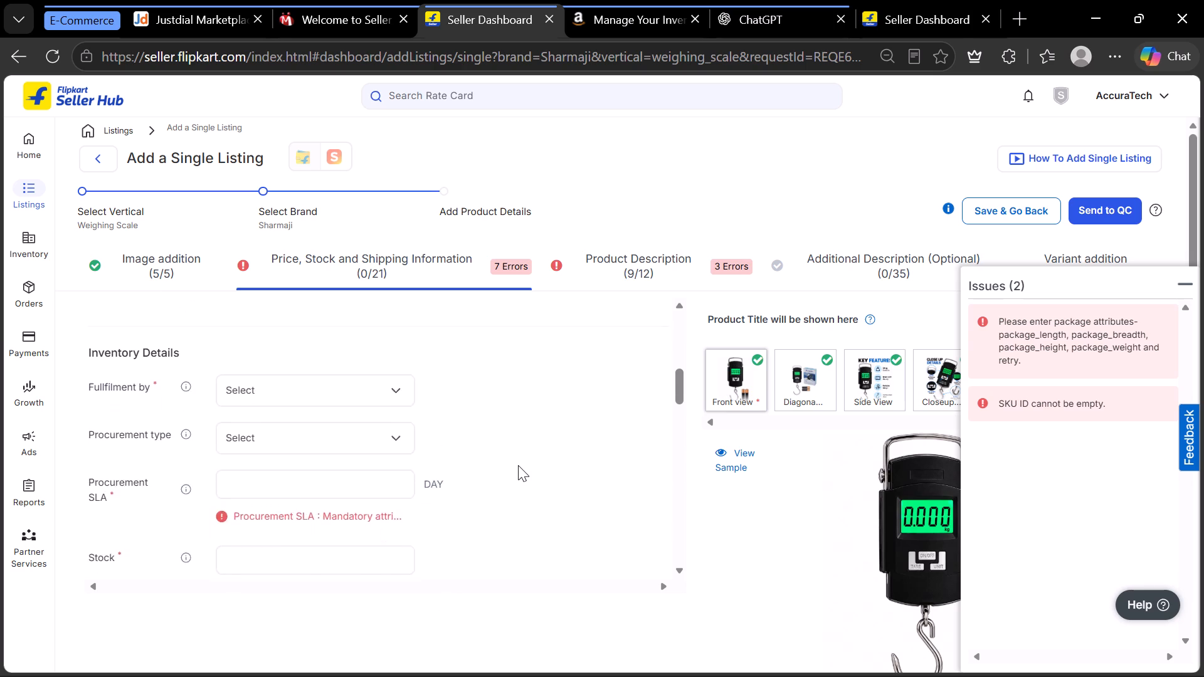
{"action": "scroll", "coordinate": [518, 465], "scroll_direction": "down", "scroll_amount": 1}
{"action": "left_click", "coordinate": [341, 377]}
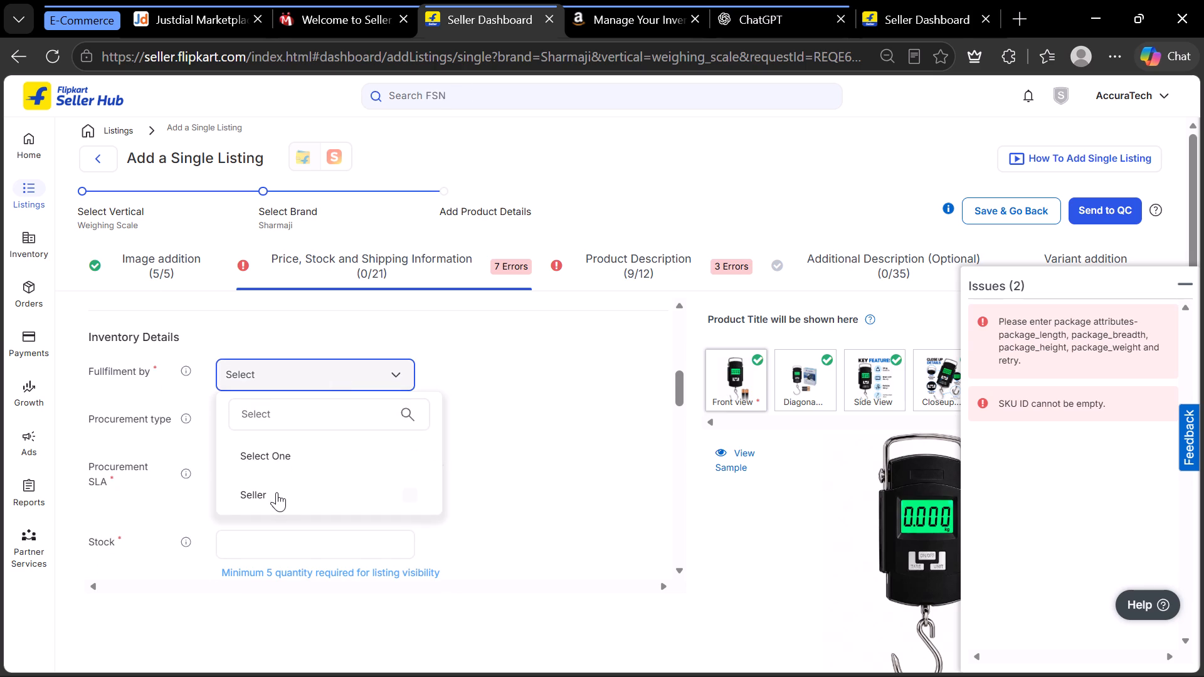
{"action": "left_click", "coordinate": [277, 492]}
{"action": "left_click", "coordinate": [323, 419]}
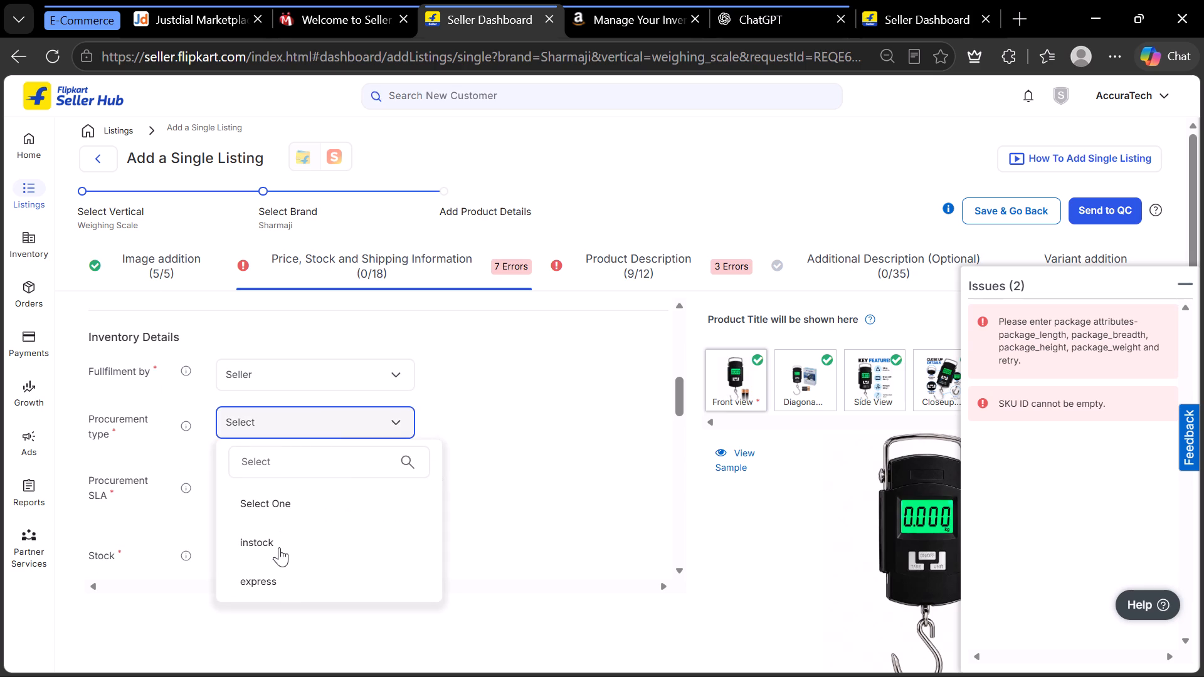
{"action": "left_click", "coordinate": [275, 584]}
{"action": "left_click", "coordinate": [285, 485]}
{"action": "key", "text": "2"}
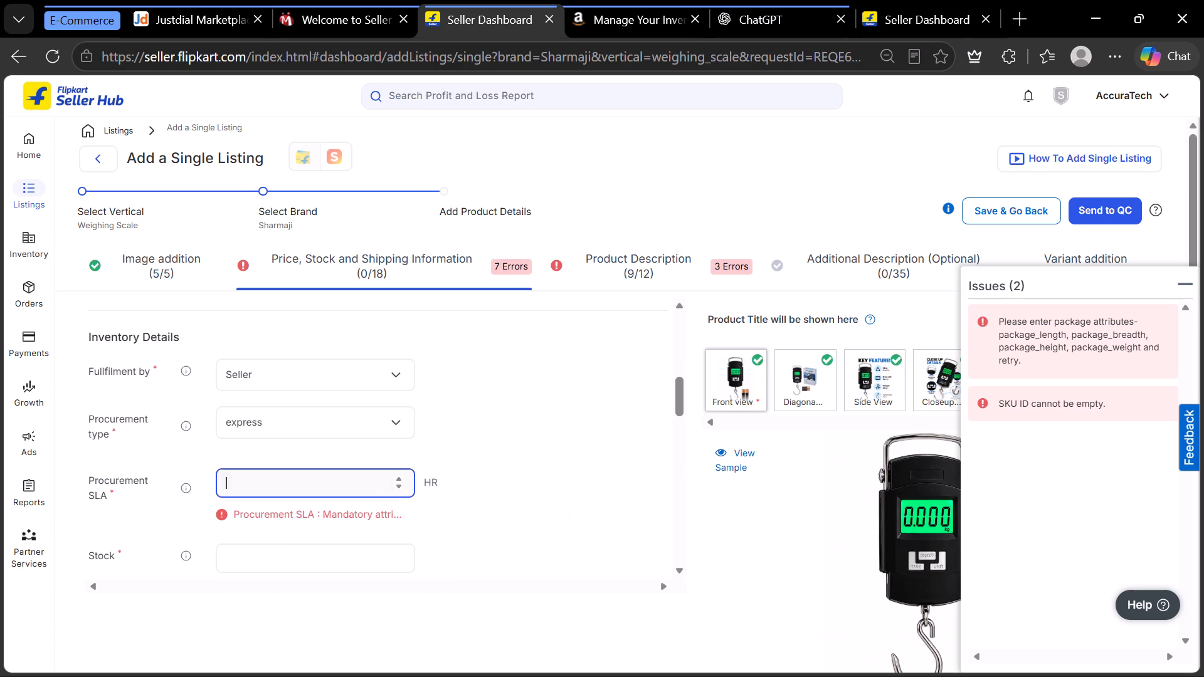
{"action": "scroll", "coordinate": [476, 522], "scroll_direction": "down", "scroll_amount": 1}
{"action": "left_click", "coordinate": [332, 419]}
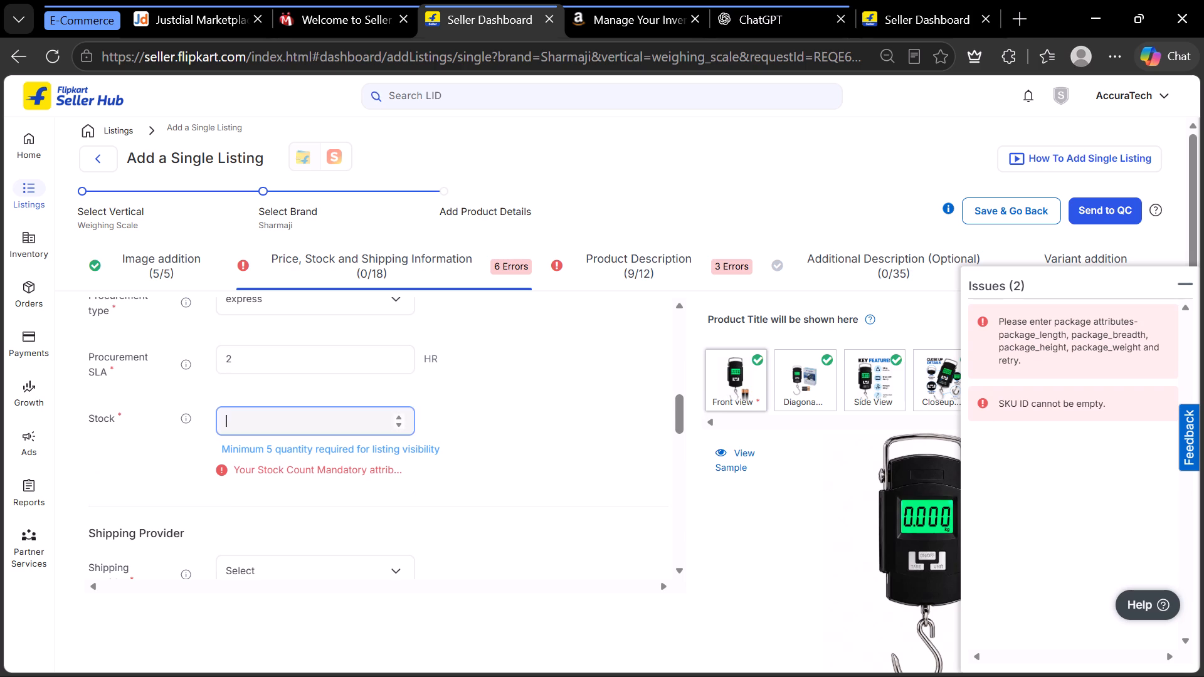
{"action": "type", "text": "50"}
{"action": "left_click", "coordinate": [594, 431]}
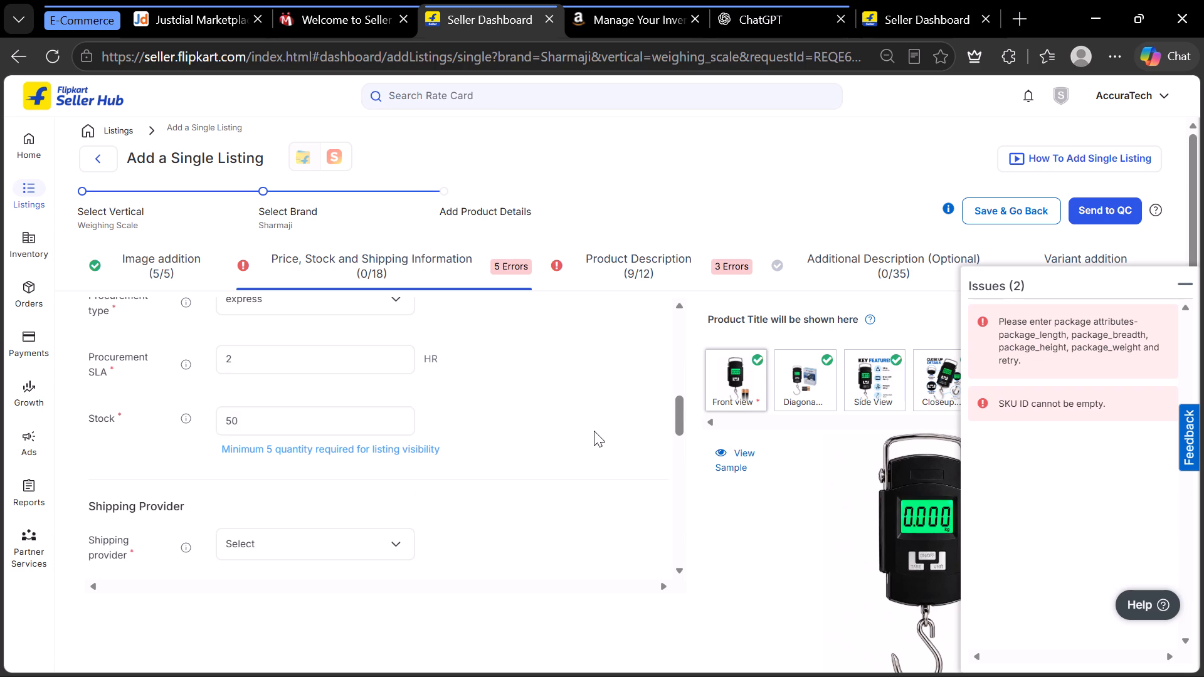
Set the shipping provider to Flipkart.
{"action": "scroll", "coordinate": [594, 431], "scroll_direction": "down", "scroll_amount": 1}
{"action": "left_click", "coordinate": [352, 428]}
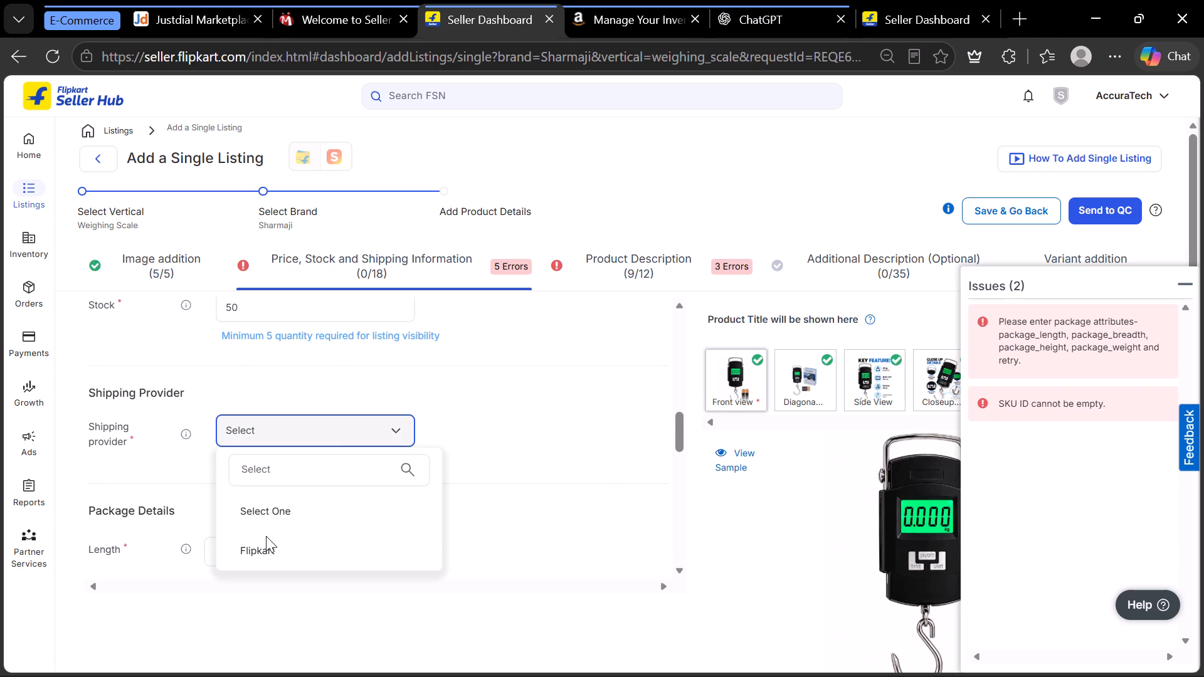
{"action": "left_click", "coordinate": [269, 547]}
Check the edit form of the existing Flipkart listing AT-WM-CM-001 for the package dimensions and weight, and close the form.
{"action": "scroll", "coordinate": [482, 471], "scroll_direction": "down", "scroll_amount": 2}
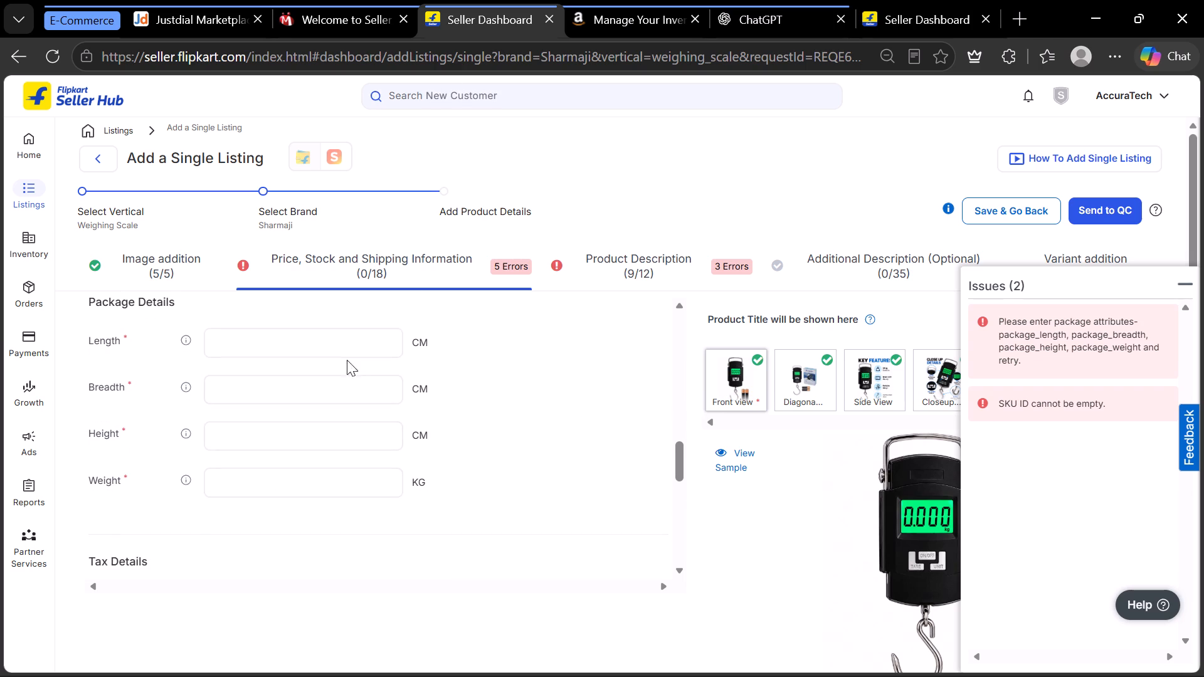
{"action": "left_click", "coordinate": [896, 18]}
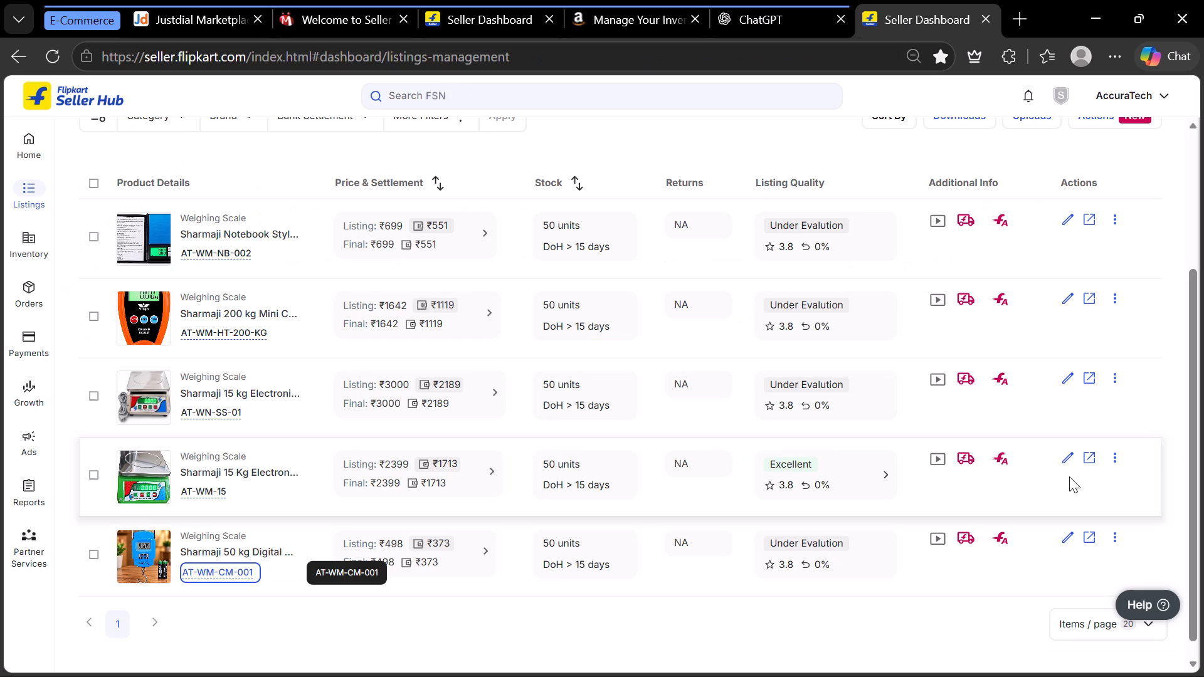
{"action": "left_click", "coordinate": [1067, 535]}
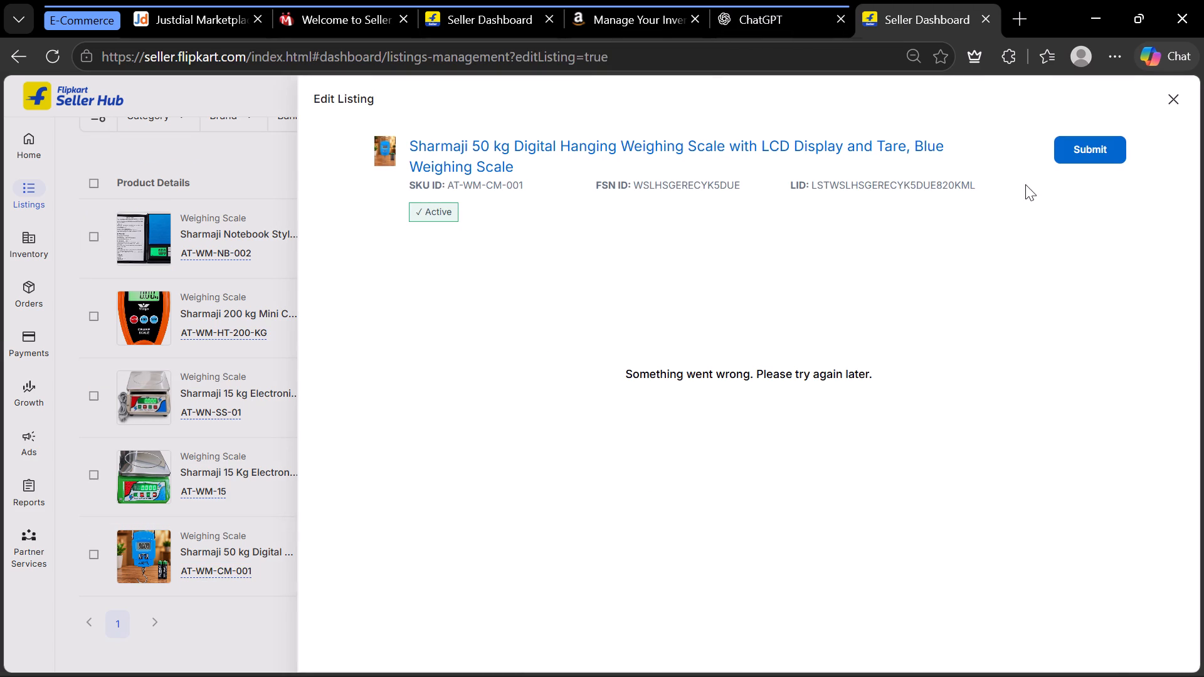
{"action": "left_click", "coordinate": [1166, 98]}
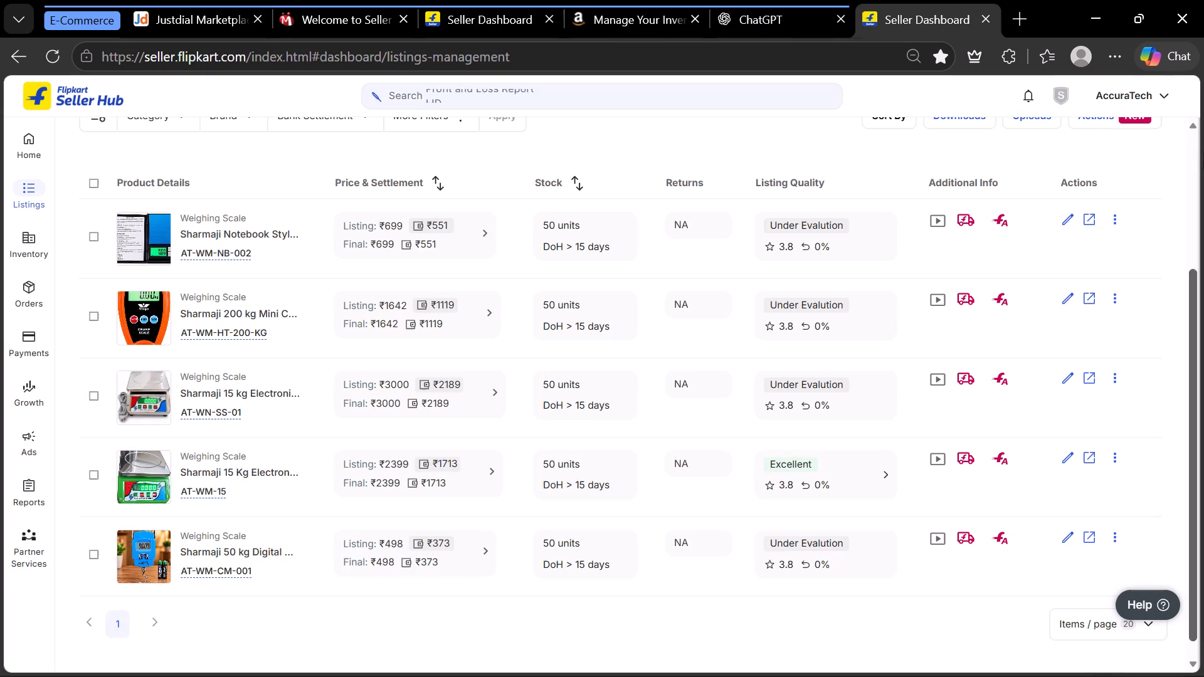
Examine the catalog details of Flipkart listing AT-WM-CM-001 for package measurements, including its product description, and close that browser tab.
{"action": "left_click", "coordinate": [1114, 537]}
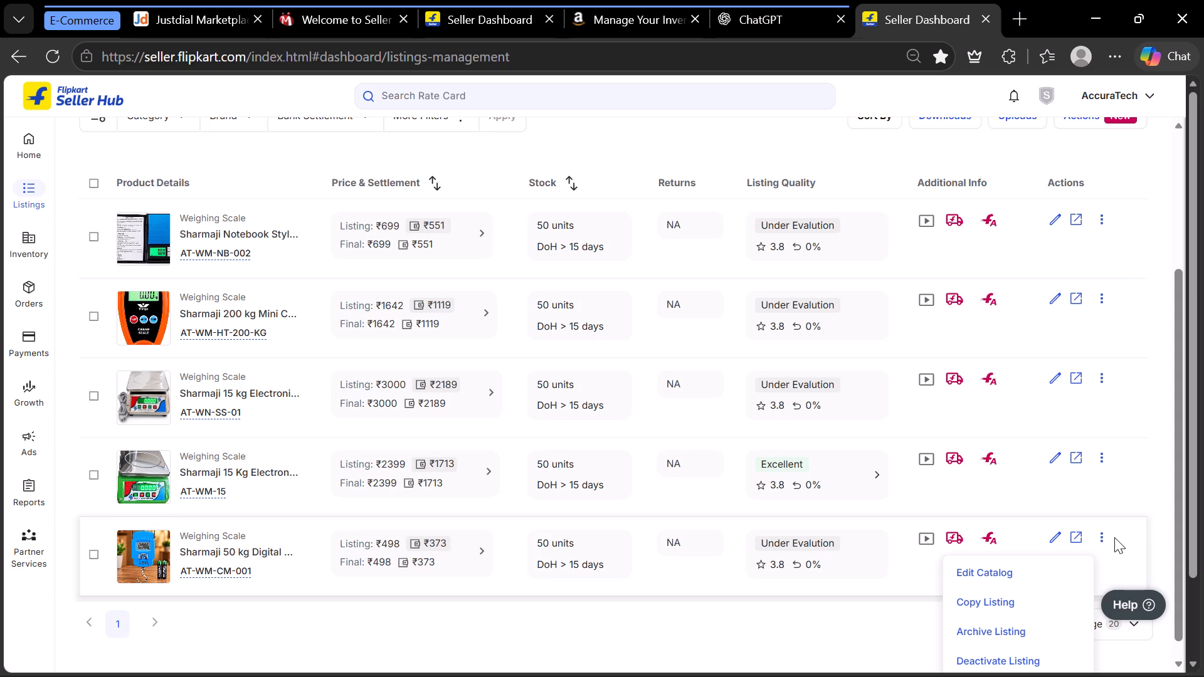
{"action": "left_click", "coordinate": [990, 574]}
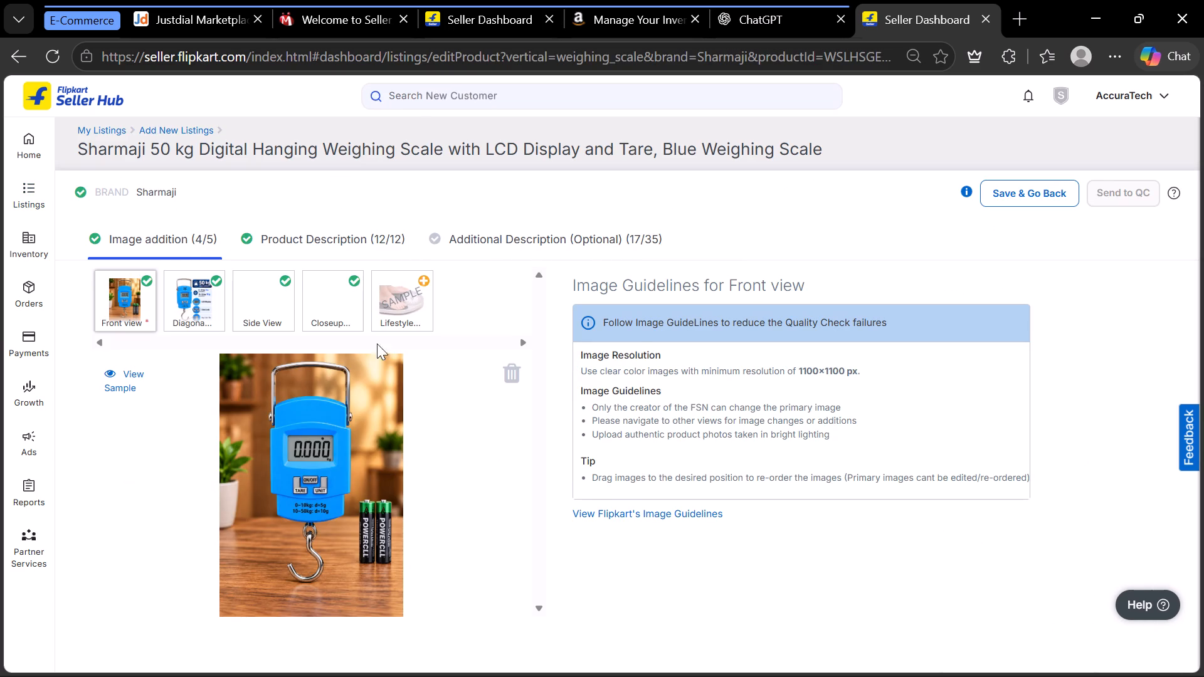
{"action": "left_click", "coordinate": [359, 244]}
{"action": "scroll", "coordinate": [403, 411], "scroll_direction": "down", "scroll_amount": 1}
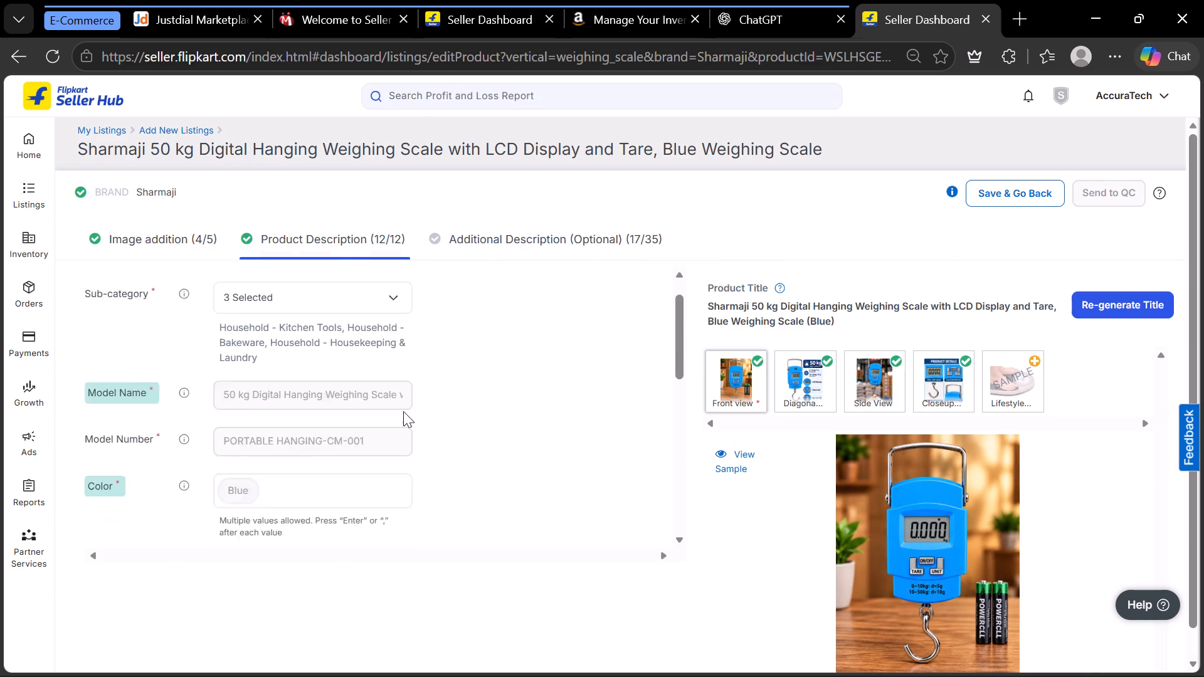
{"action": "scroll", "coordinate": [403, 411], "scroll_direction": "down", "scroll_amount": 2}
{"action": "scroll", "coordinate": [403, 411], "scroll_direction": "up", "scroll_amount": 2}
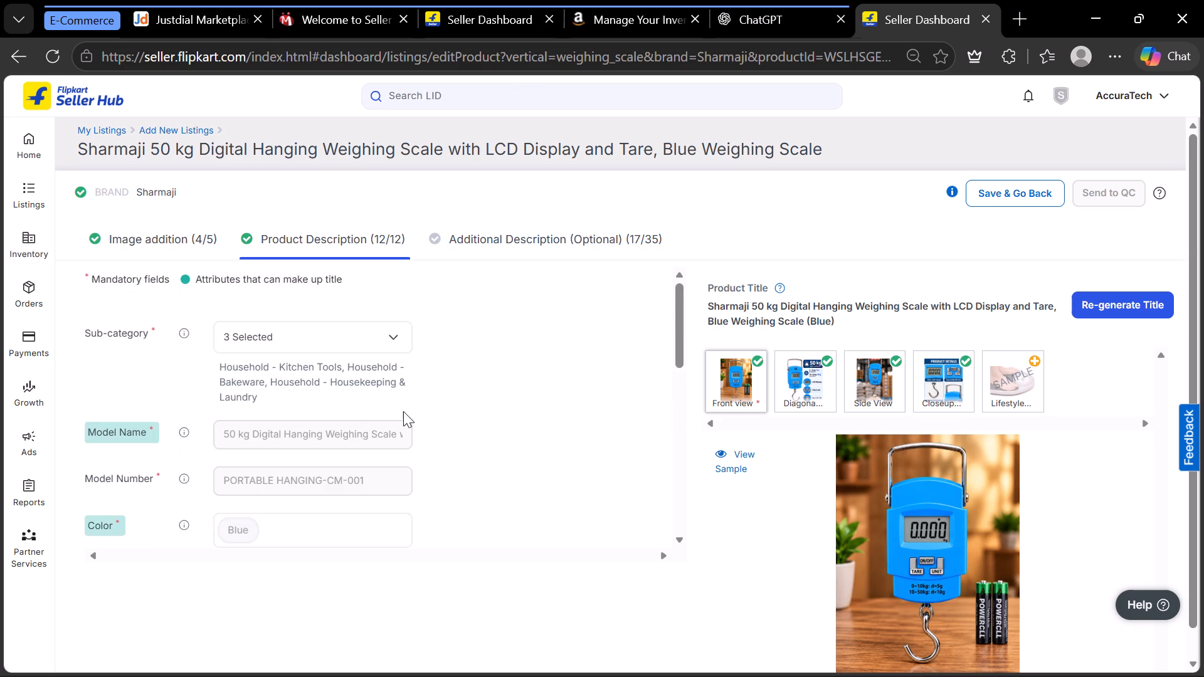
{"action": "scroll", "coordinate": [403, 411], "scroll_direction": "down", "scroll_amount": 7}
{"action": "scroll", "coordinate": [403, 411], "scroll_direction": "up", "scroll_amount": 5}
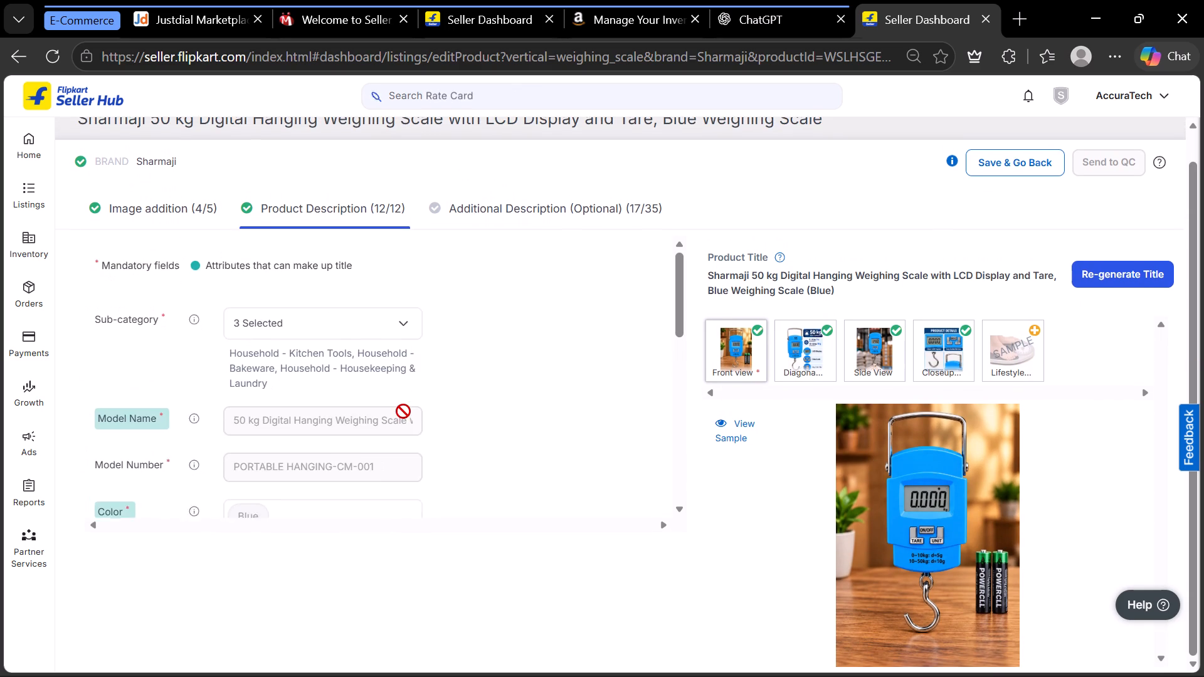
{"action": "left_click", "coordinate": [467, 208]}
{"action": "left_click", "coordinate": [334, 241]}
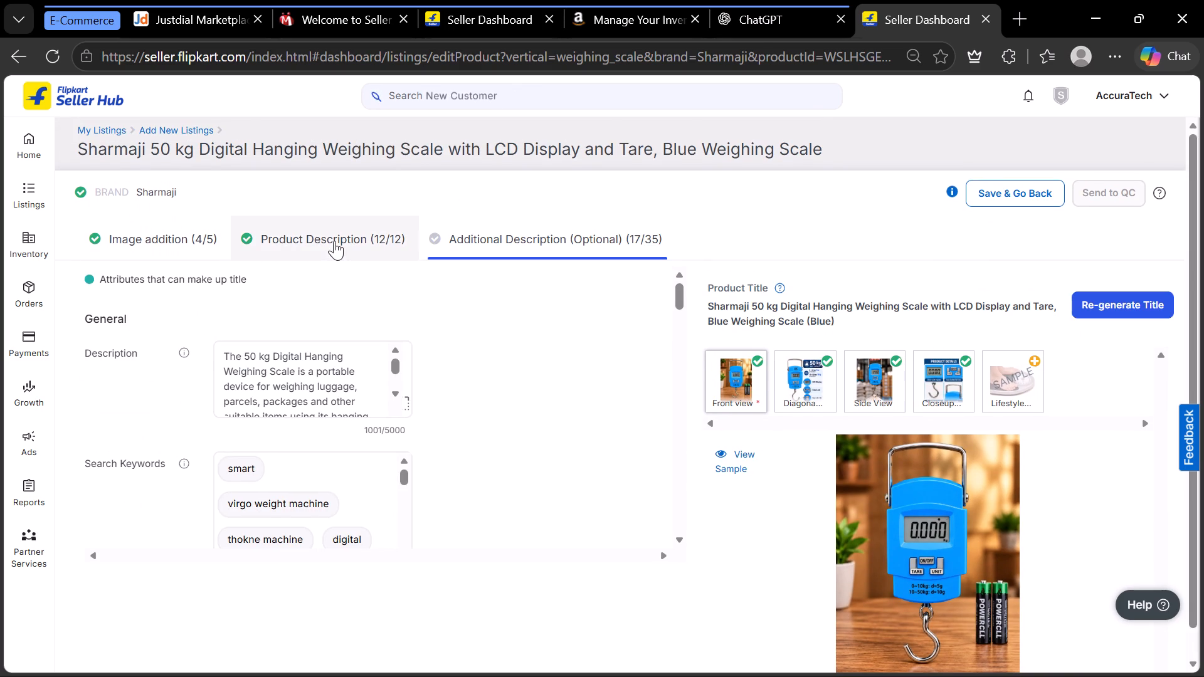
{"action": "left_click", "coordinate": [982, 18]}
Open the existing Amazon listing AT-WM-CM-001 in its edit form.
{"action": "left_click", "coordinate": [709, 19]}
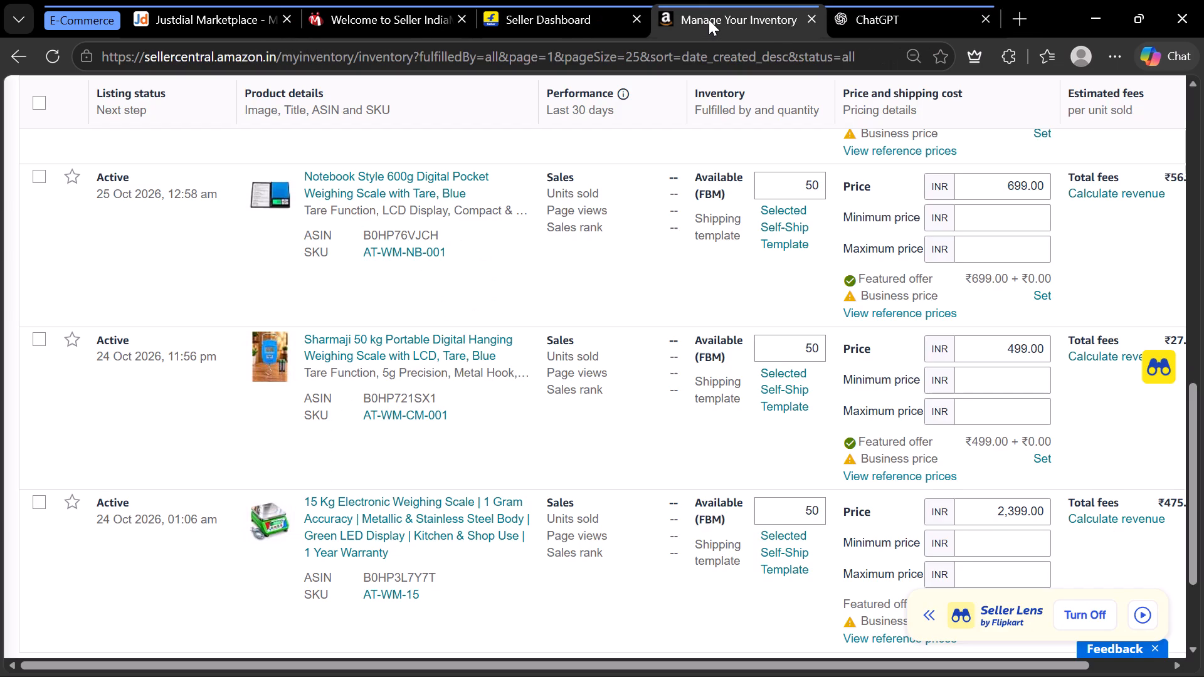
{"action": "scroll", "coordinate": [243, 350], "scroll_direction": "up", "scroll_amount": 1}
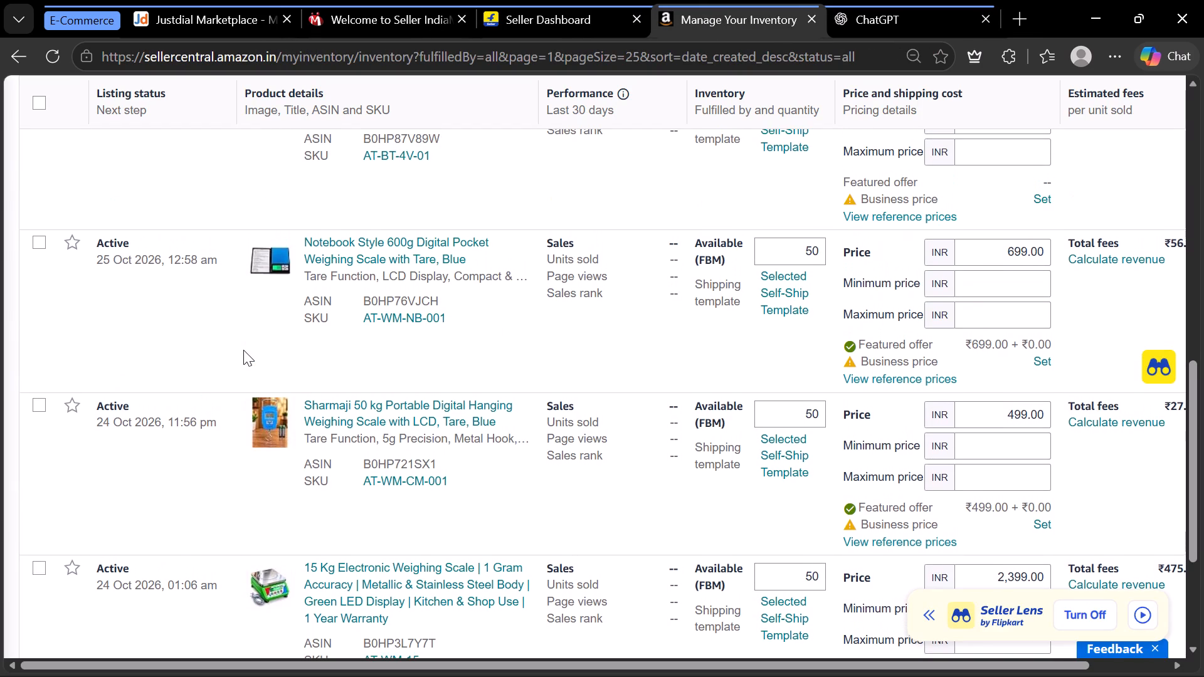
{"action": "scroll", "coordinate": [243, 350], "scroll_direction": "up", "scroll_amount": 1}
{"action": "scroll", "coordinate": [981, 436], "scroll_direction": "left", "scroll_amount": 3}
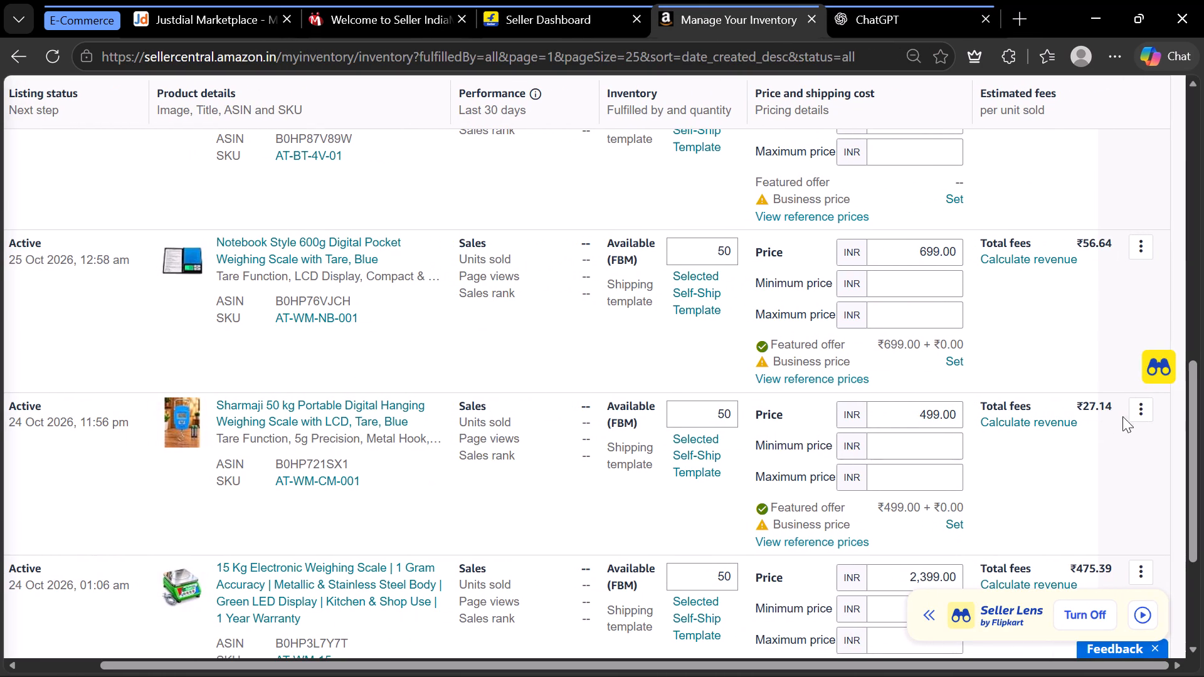
{"action": "left_click", "coordinate": [1136, 412]}
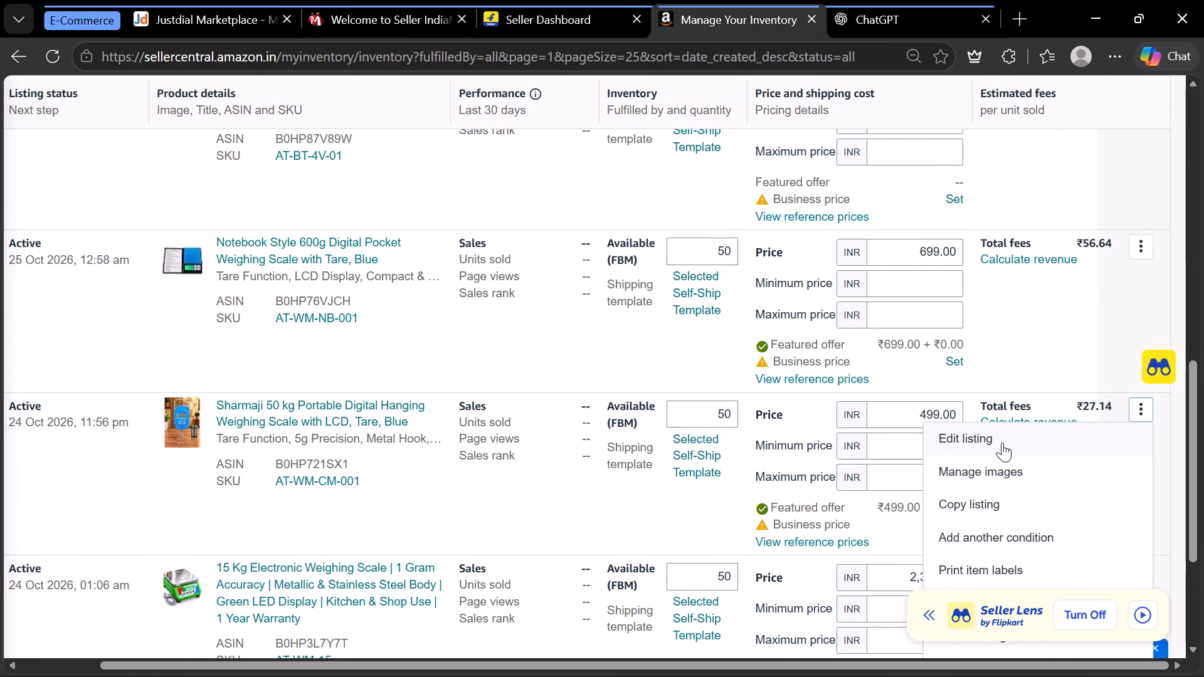
{"action": "left_click", "coordinate": [1003, 443]}
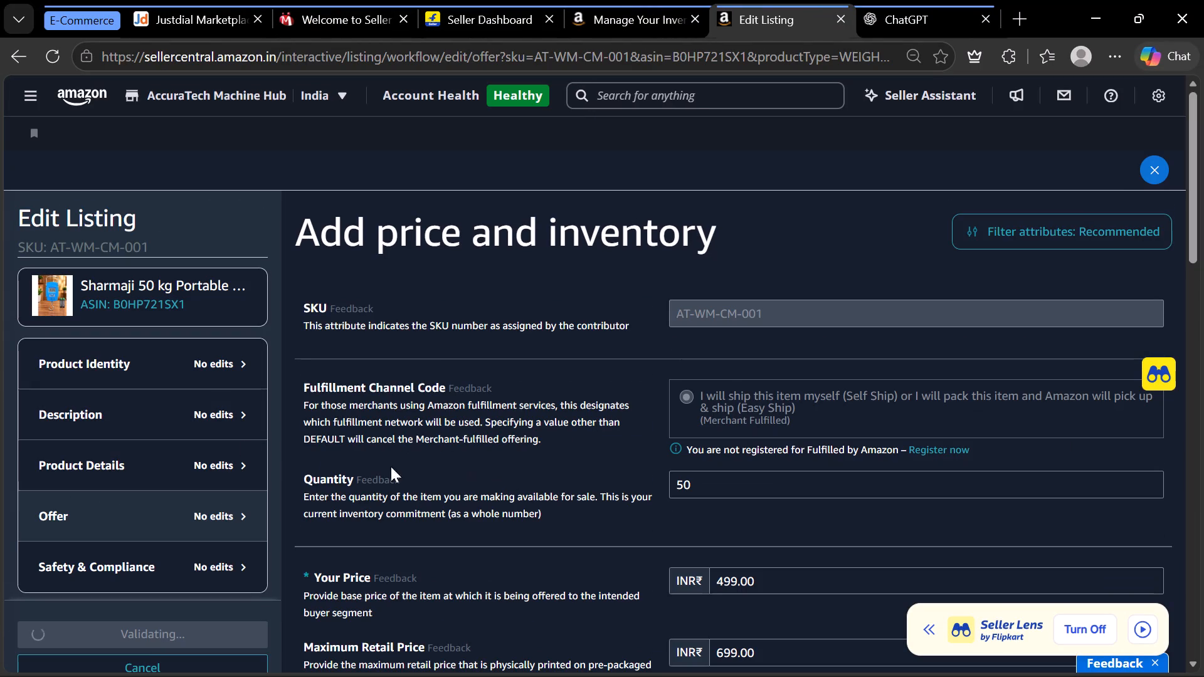
Examine the description and product details of Amazon listing AT-WM-CM-001 for the item dimensions.
{"action": "left_click", "coordinate": [189, 414]}
{"action": "scroll", "coordinate": [546, 476], "scroll_direction": "down", "scroll_amount": 3}
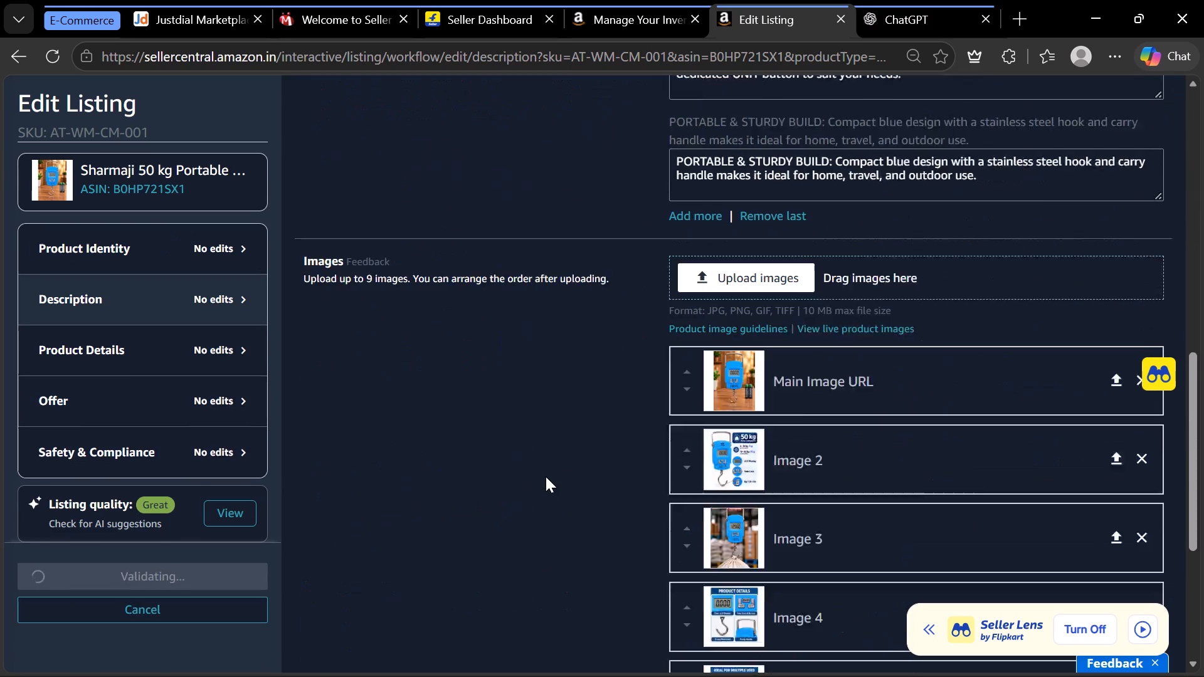
{"action": "scroll", "coordinate": [546, 476], "scroll_direction": "down", "scroll_amount": 3}
{"action": "left_click", "coordinate": [182, 290]}
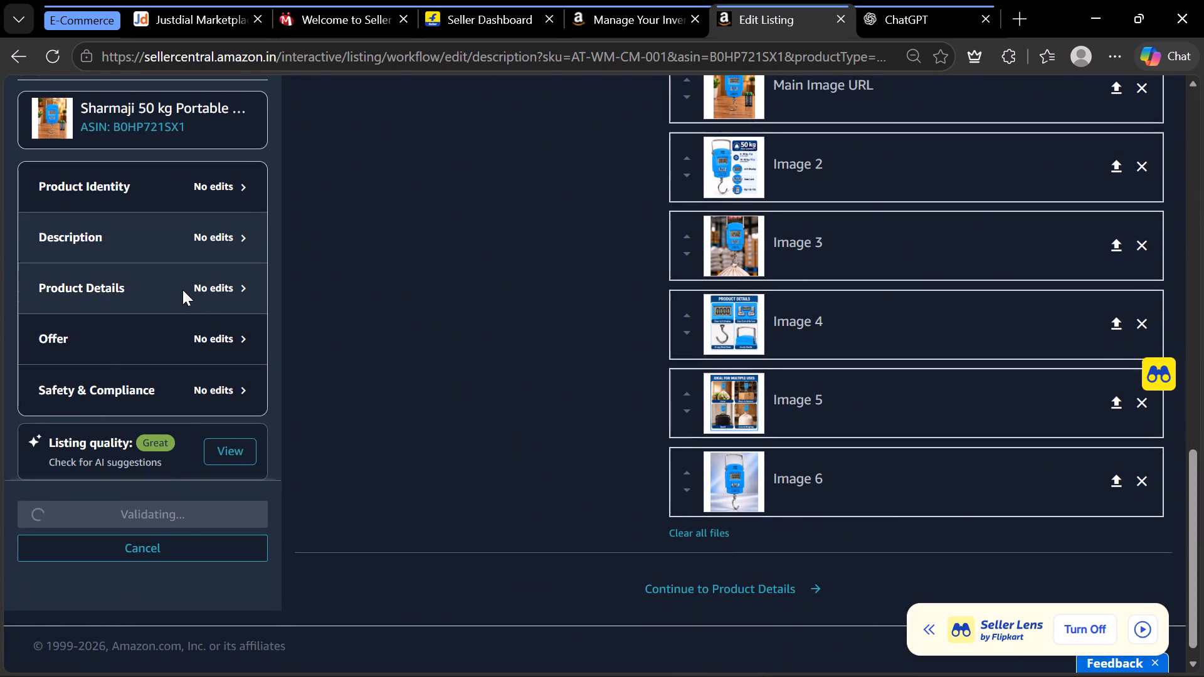
{"action": "scroll", "coordinate": [610, 433], "scroll_direction": "down", "scroll_amount": 7}
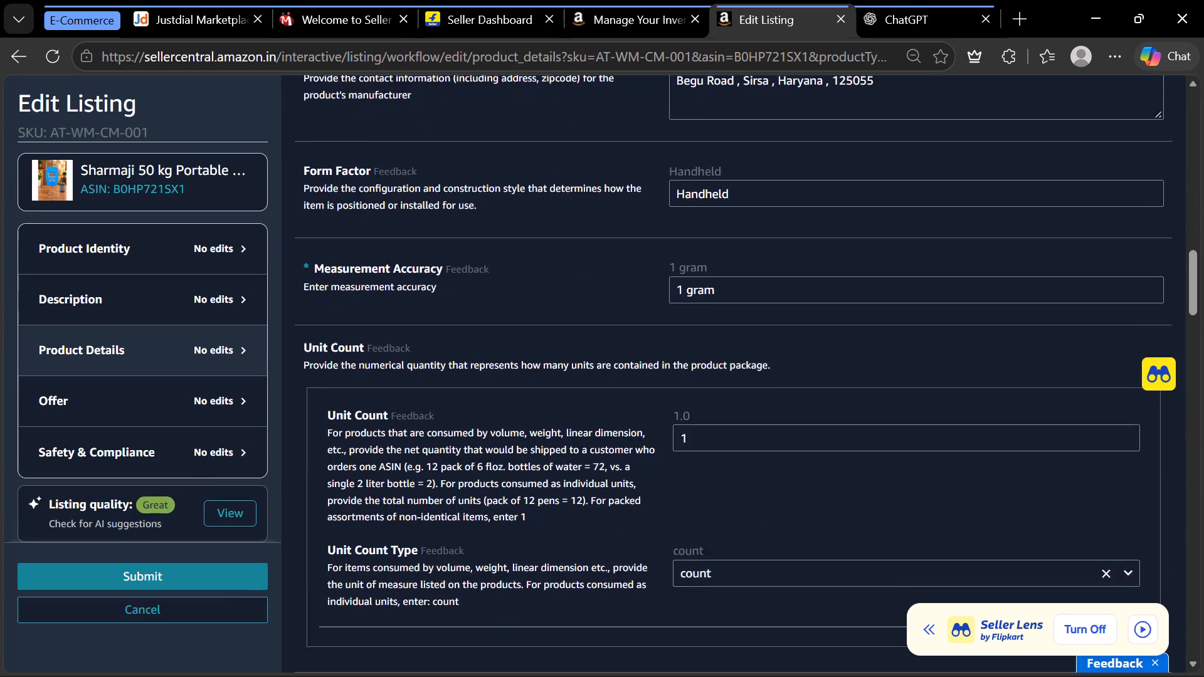
{"action": "scroll", "coordinate": [610, 433], "scroll_direction": "down", "scroll_amount": 5}
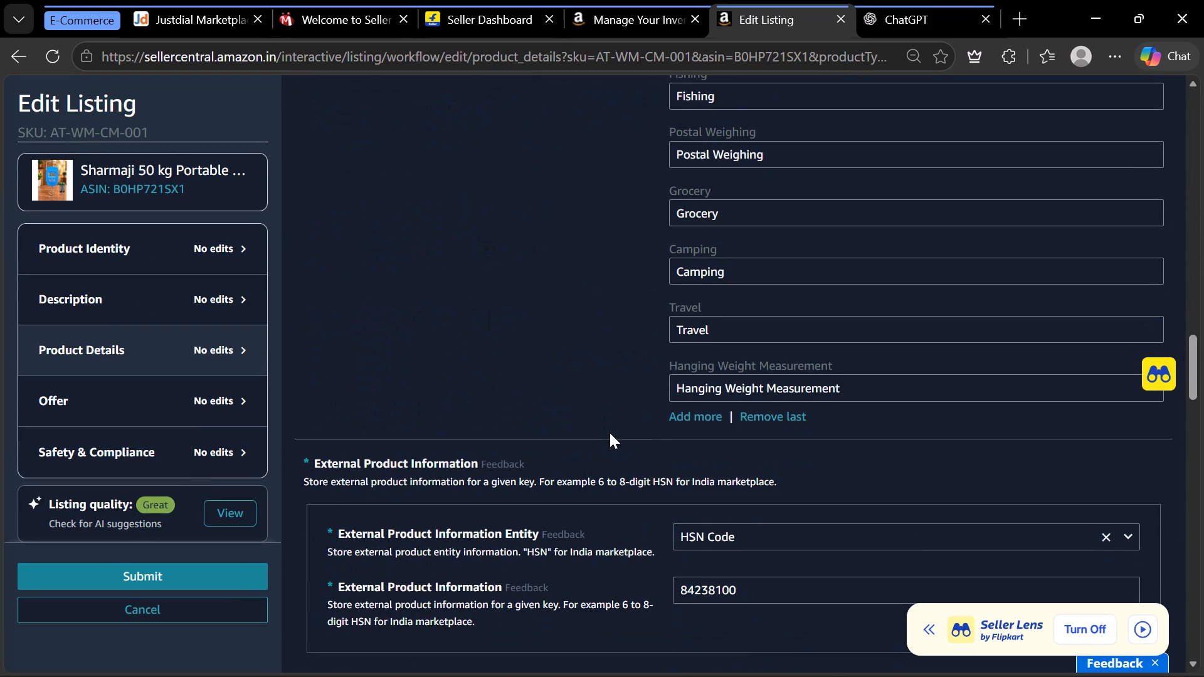
{"action": "scroll", "coordinate": [610, 433], "scroll_direction": "down", "scroll_amount": 1}
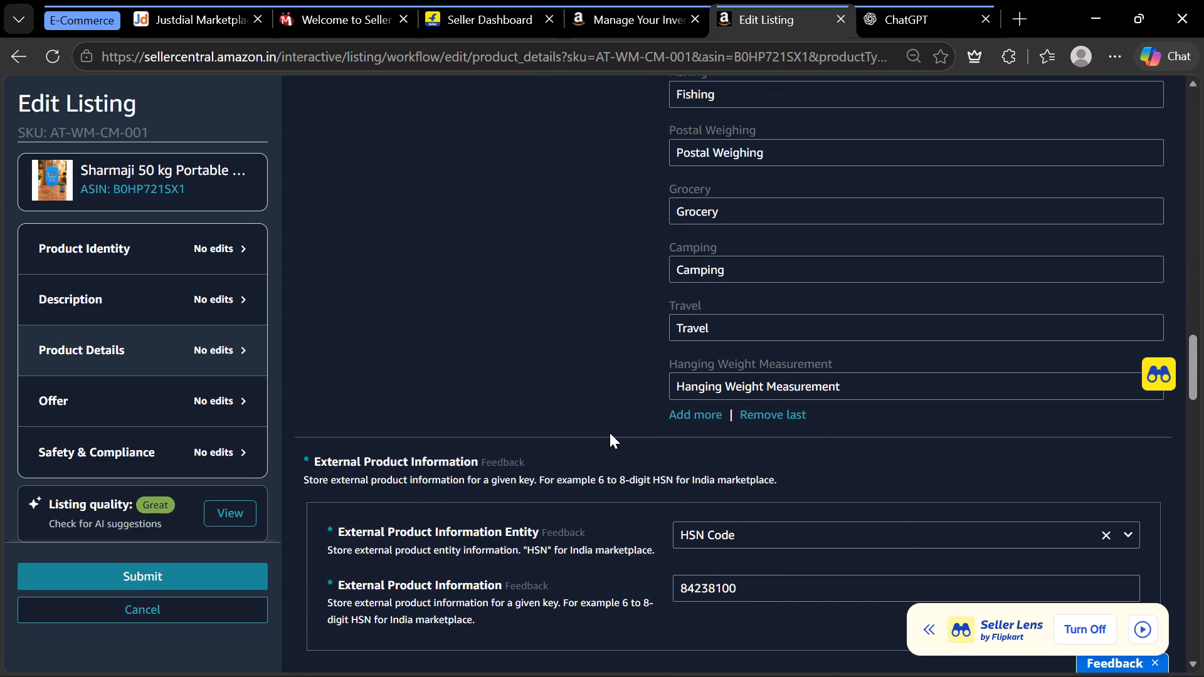
{"action": "scroll", "coordinate": [610, 433], "scroll_direction": "down", "scroll_amount": 3}
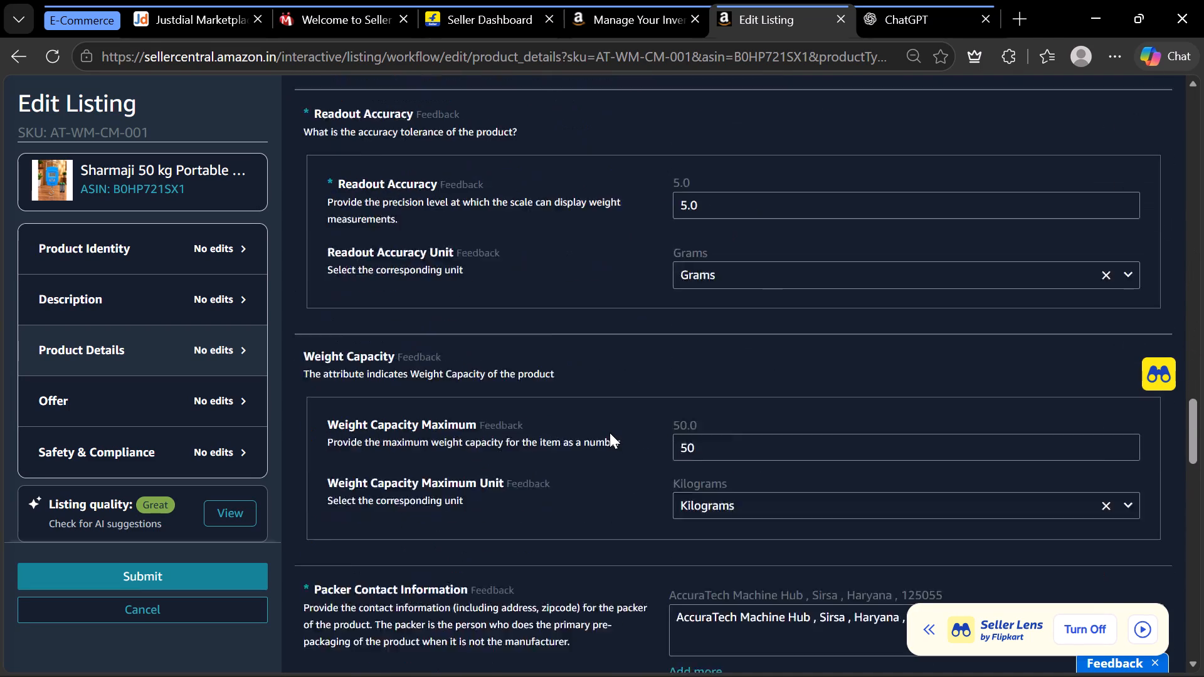
{"action": "scroll", "coordinate": [610, 433], "scroll_direction": "down", "scroll_amount": 5}
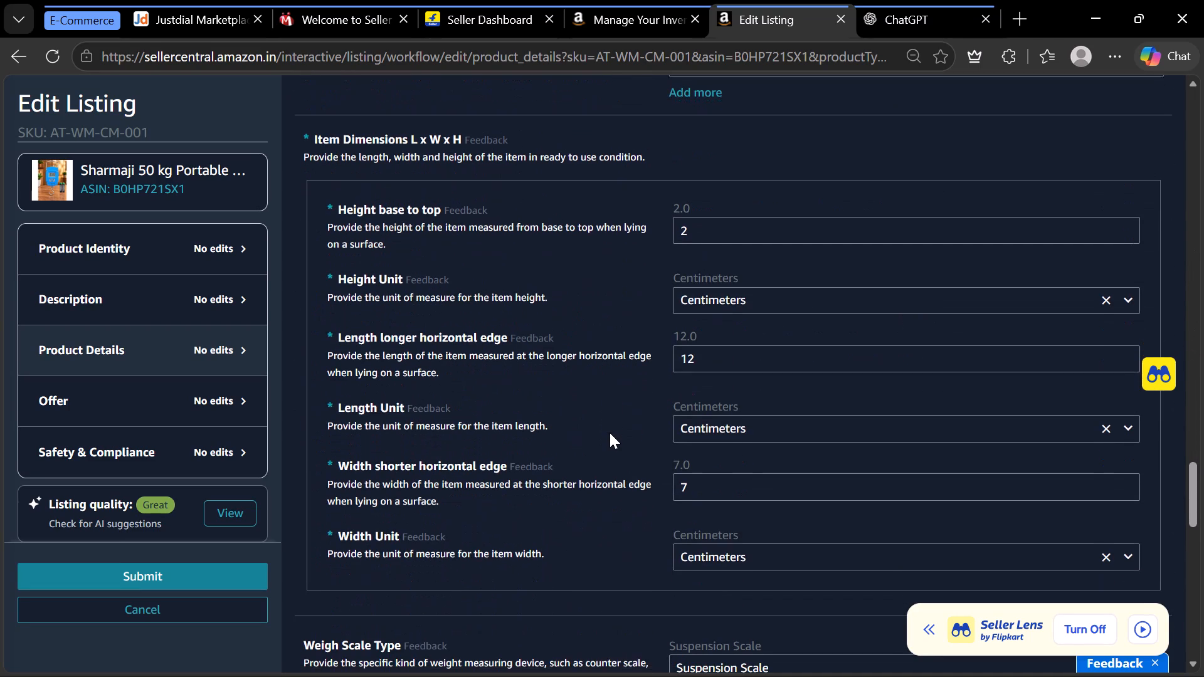
{"action": "scroll", "coordinate": [610, 433], "scroll_direction": "down", "scroll_amount": 3}
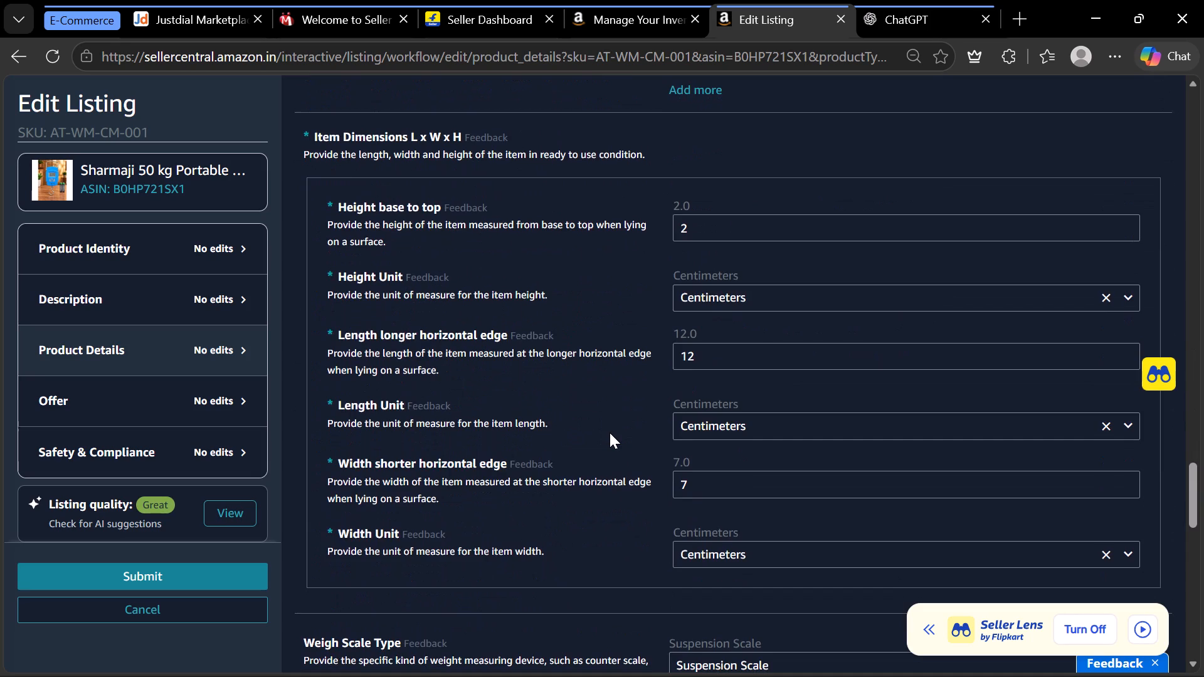
{"action": "scroll", "coordinate": [610, 433], "scroll_direction": "down", "scroll_amount": 1}
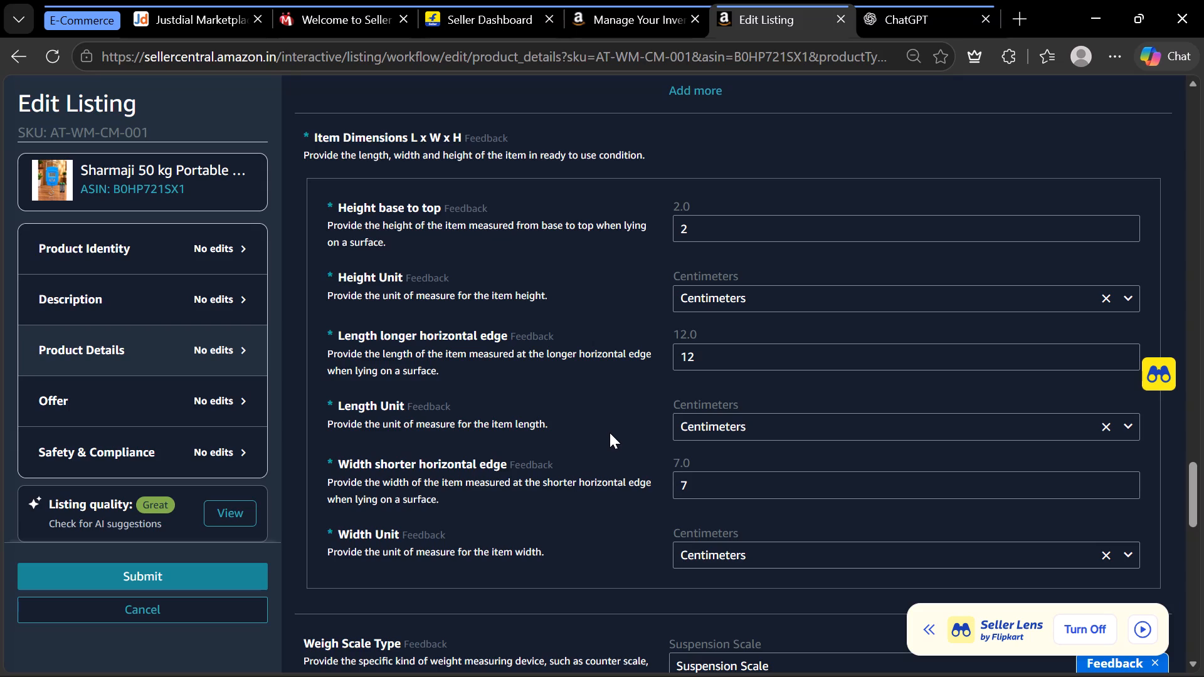
Set the Flipkart package dimensions to length 12 cm, breadth 7 cm and height 2 cm, consulting the Amazon listing.
{"action": "left_click", "coordinate": [487, 19]}
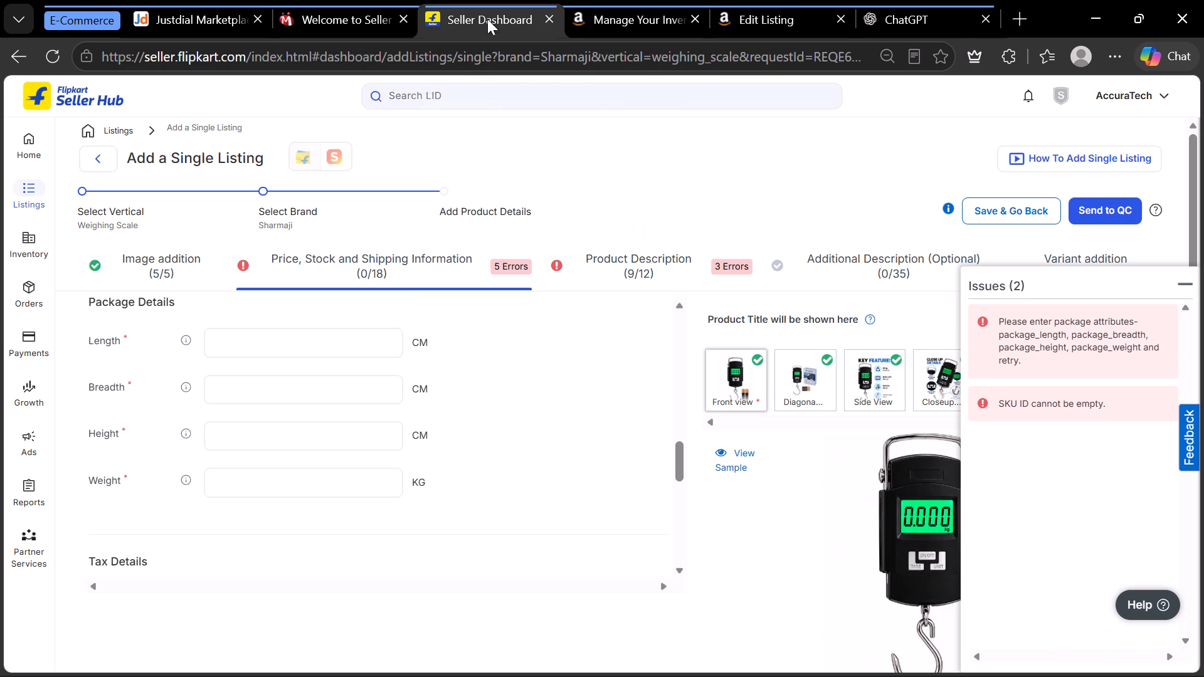
{"action": "left_click", "coordinate": [263, 447]}
{"action": "key", "text": "2"}
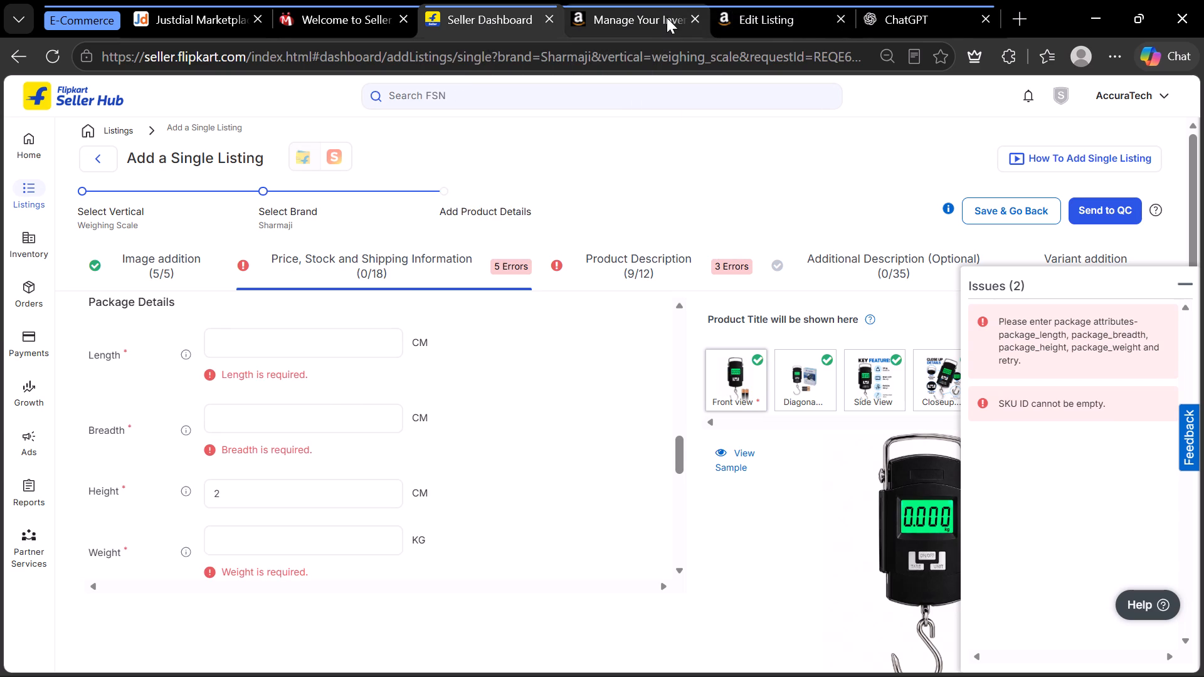
{"action": "left_click", "coordinate": [753, 16]}
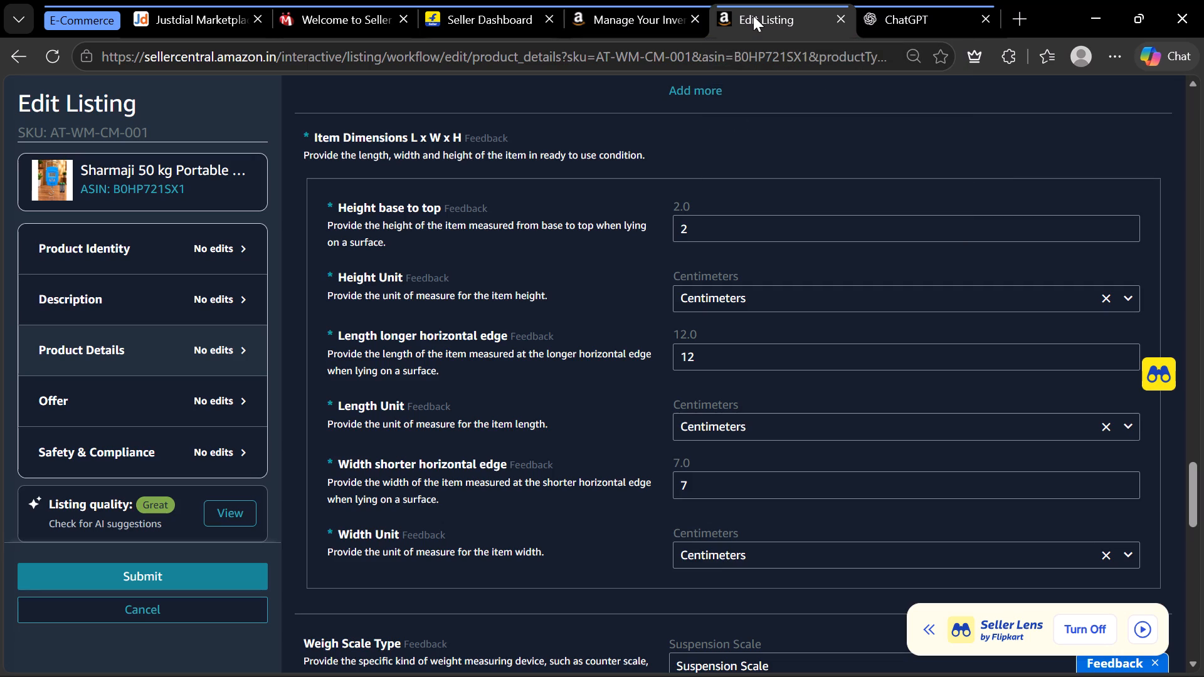
{"action": "left_click", "coordinate": [470, 29]}
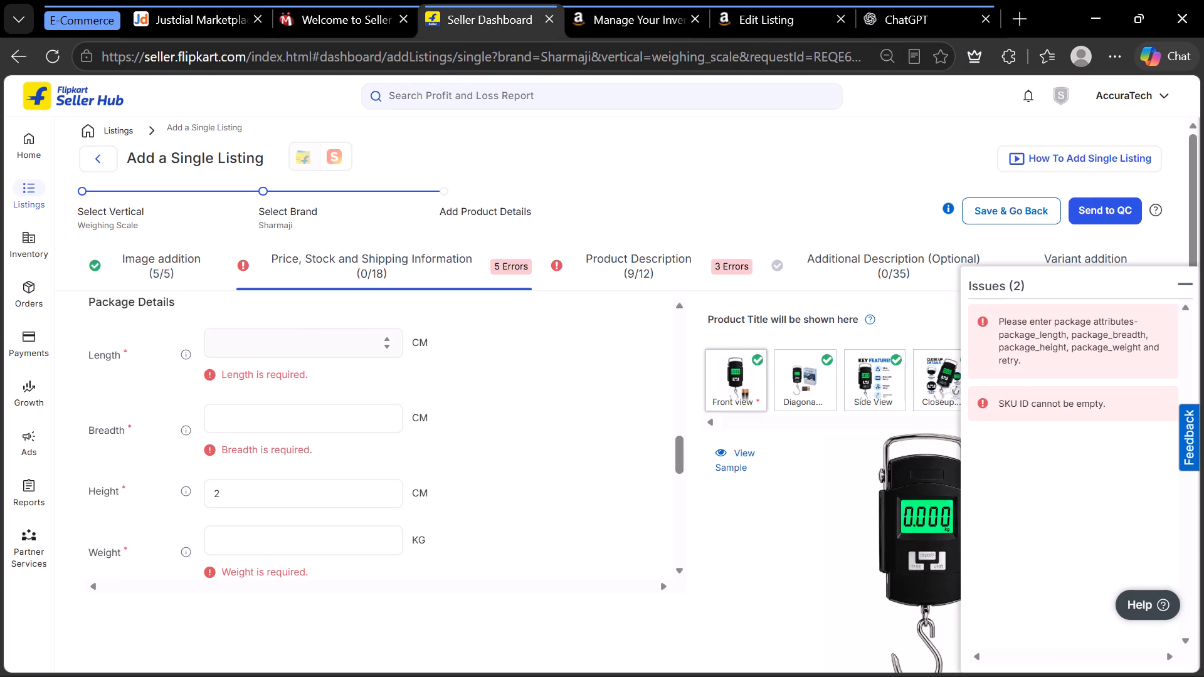
{"action": "left_click", "coordinate": [301, 345]}
{"action": "key", "text": "1"}
{"action": "key", "text": "2"}
{"action": "left_click", "coordinate": [277, 402]}
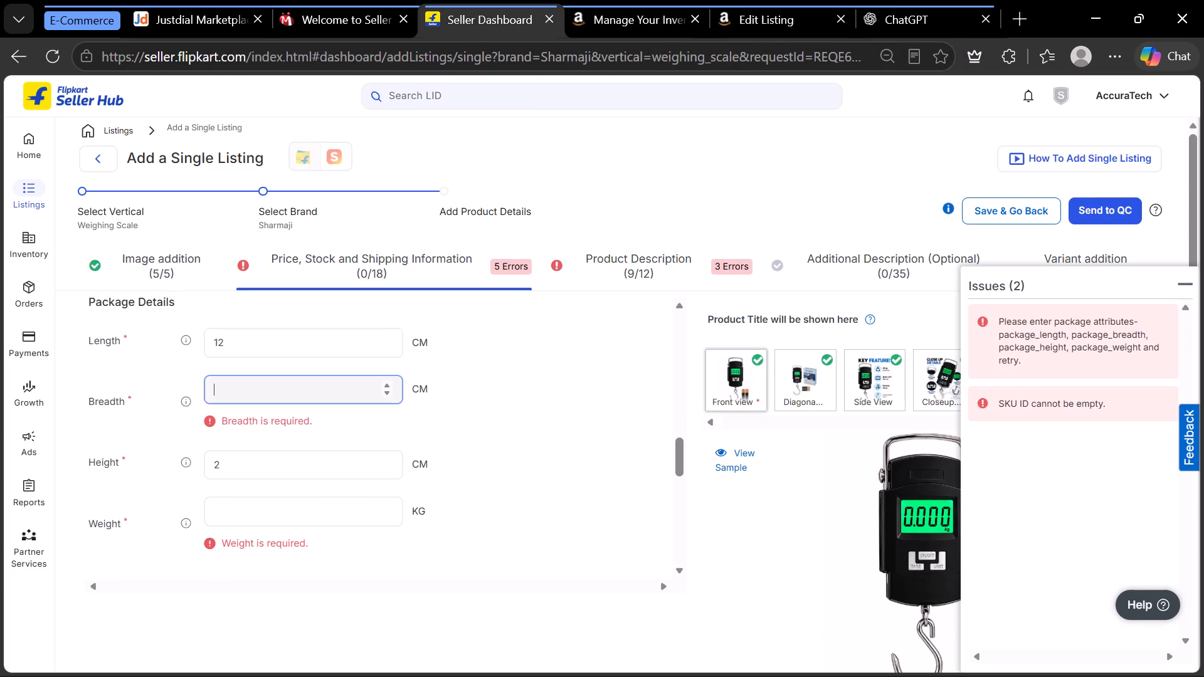
{"action": "key", "text": "7"}
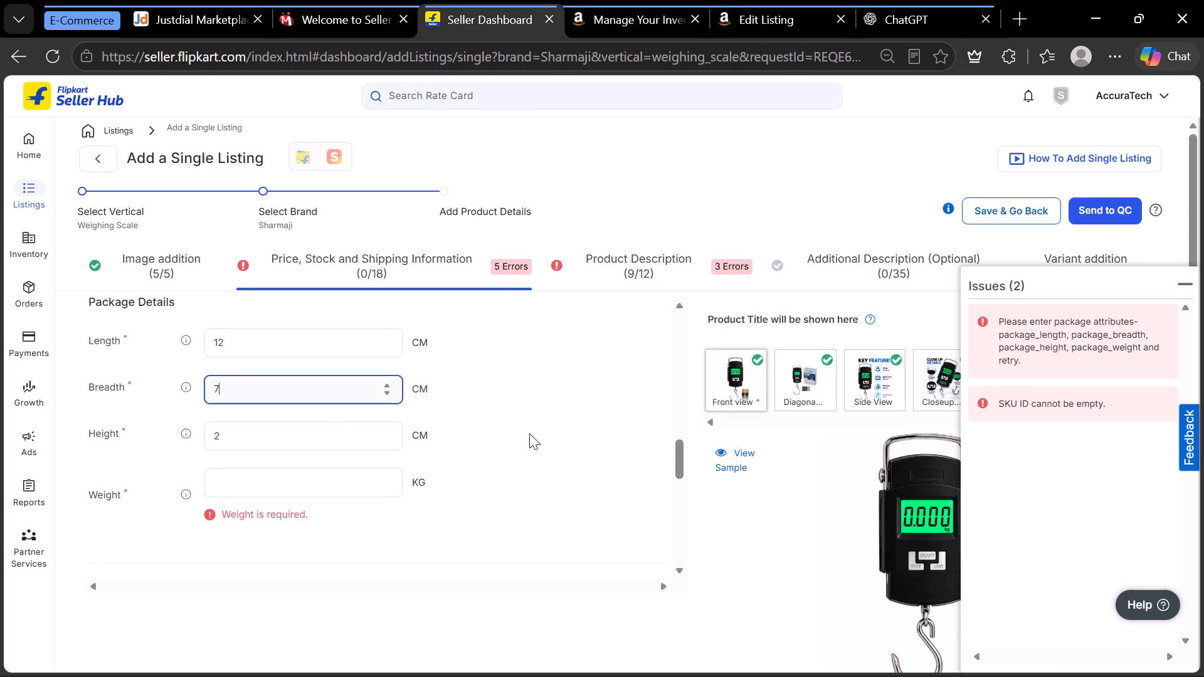
{"action": "left_click", "coordinate": [529, 433]}
Check the item weight in the Amazon listing and set the Flipkart package weight to 0.150 kg.
{"action": "scroll", "coordinate": [529, 433], "scroll_direction": "down", "scroll_amount": 1}
{"action": "left_click", "coordinate": [791, 26]}
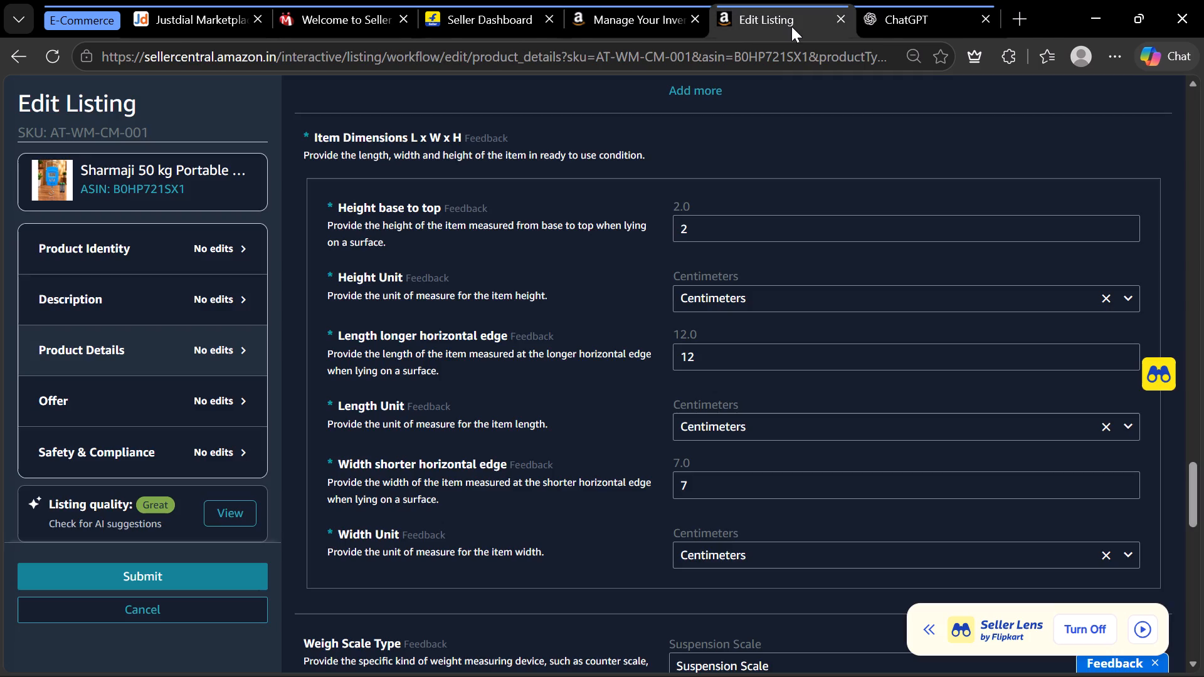
{"action": "scroll", "coordinate": [730, 322], "scroll_direction": "down", "scroll_amount": 2}
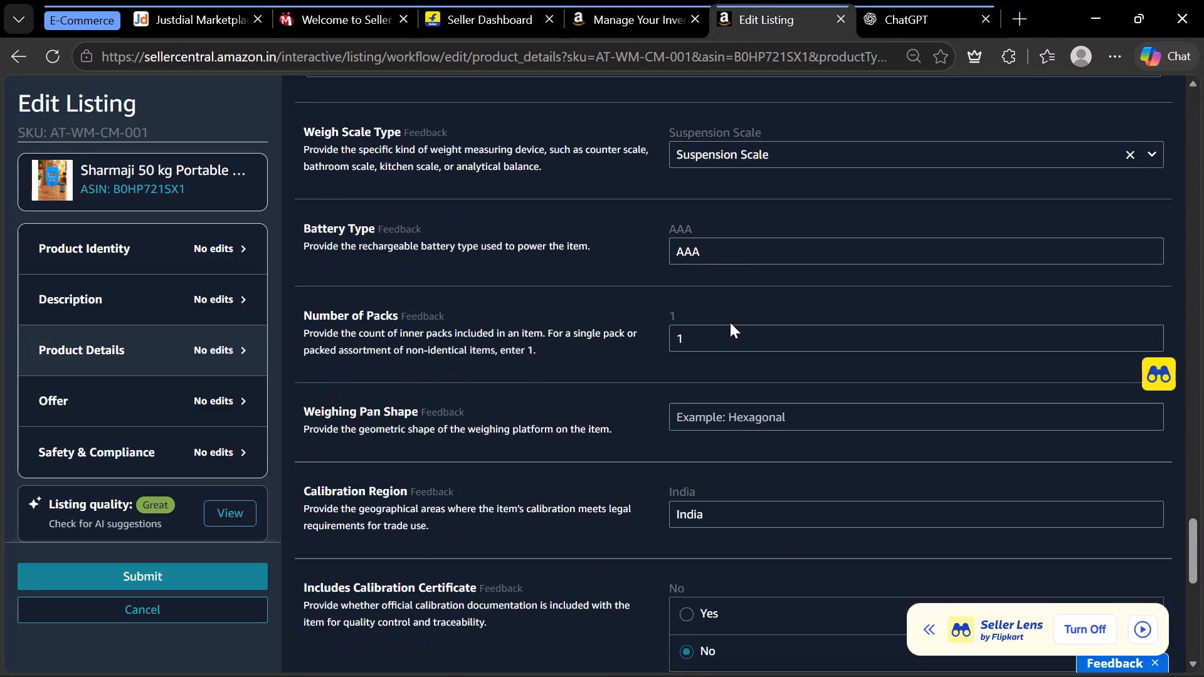
{"action": "scroll", "coordinate": [730, 322], "scroll_direction": "down", "scroll_amount": 2}
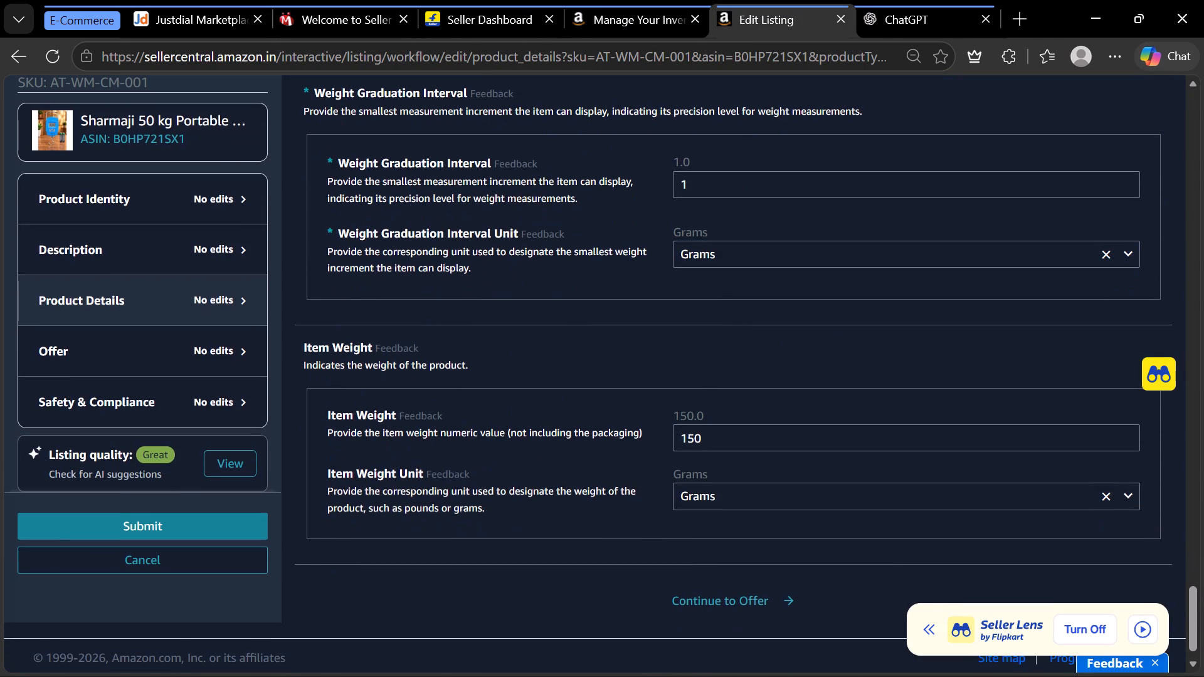
{"action": "left_click", "coordinate": [457, 34]}
{"action": "left_click", "coordinate": [265, 412]}
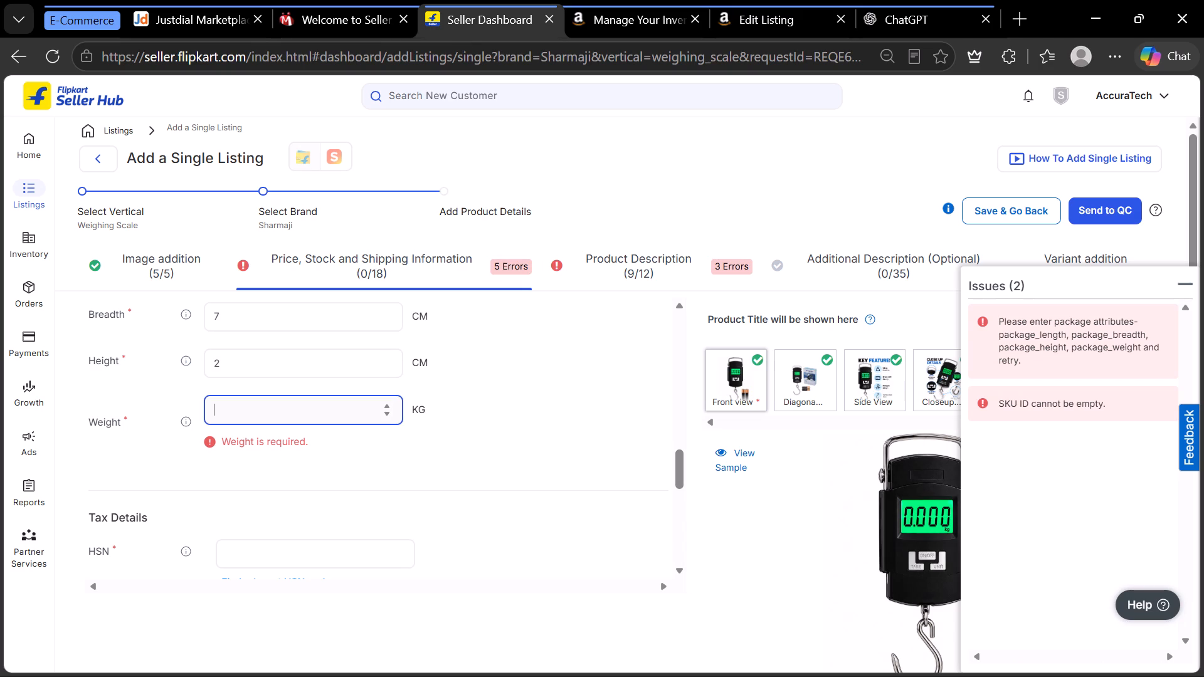
{"action": "key", "text": "period"}
{"action": "key", "text": "BackSpace"}
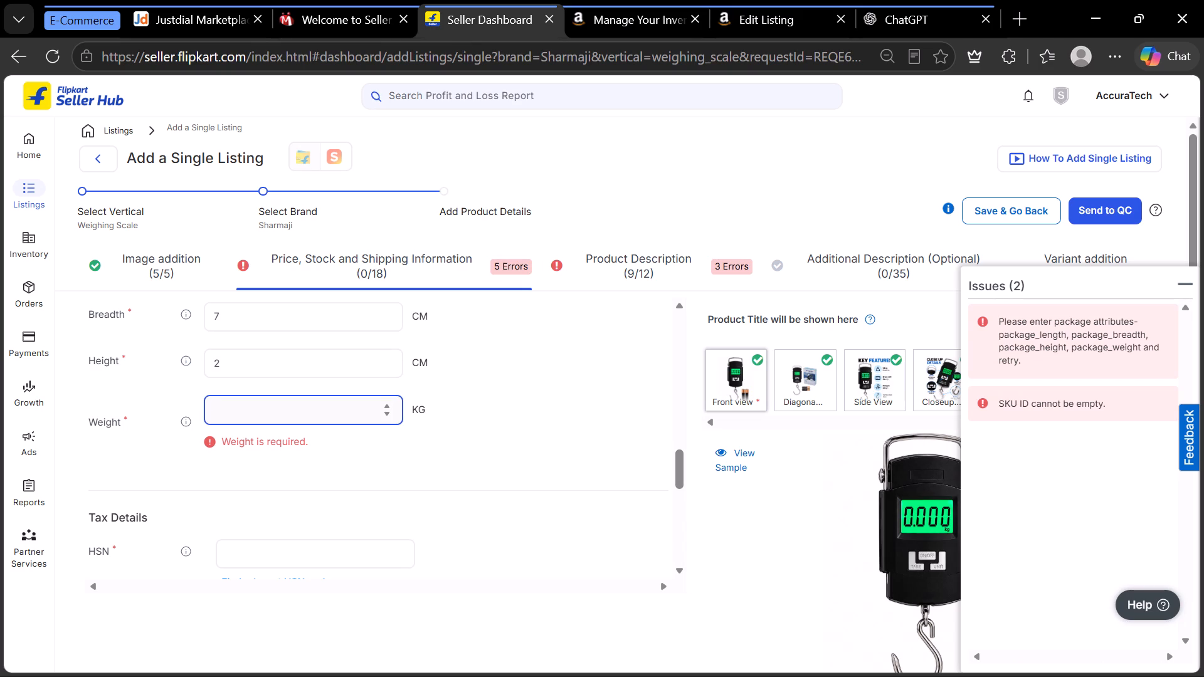
{"action": "type", "text": "0.150"}
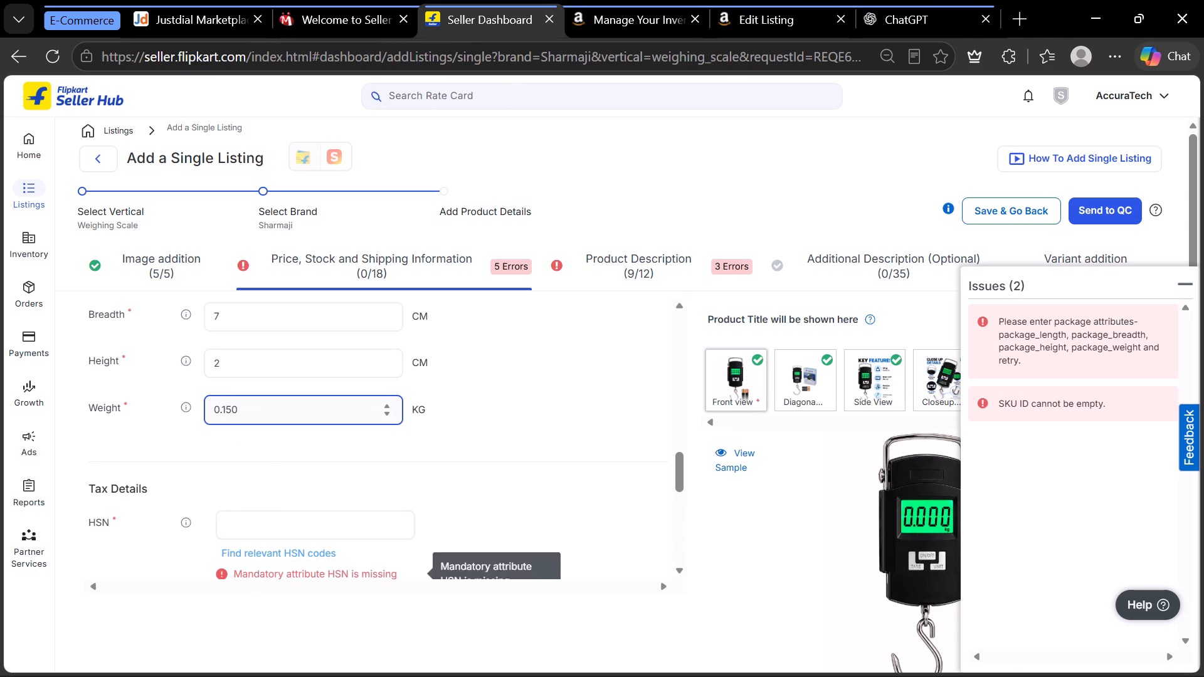
Complete the tax details with HSN code 84231000 for personal and household scales and tax code GST_18.
{"action": "left_click", "coordinate": [253, 549]}
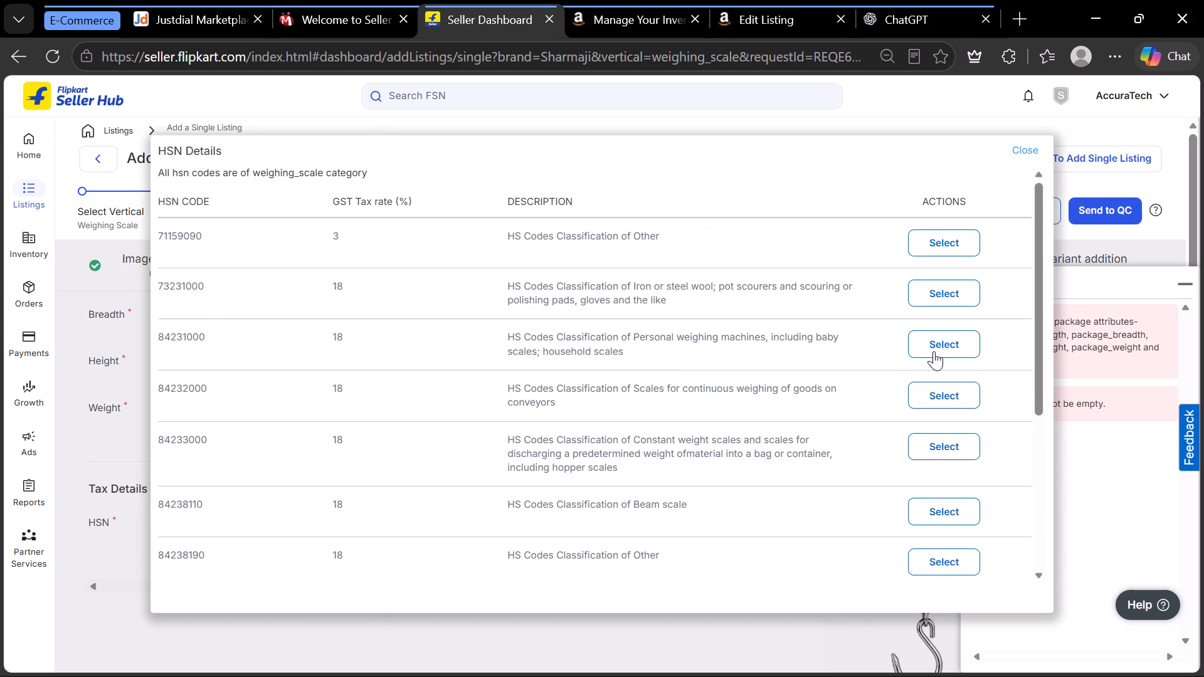
{"action": "left_click", "coordinate": [936, 345]}
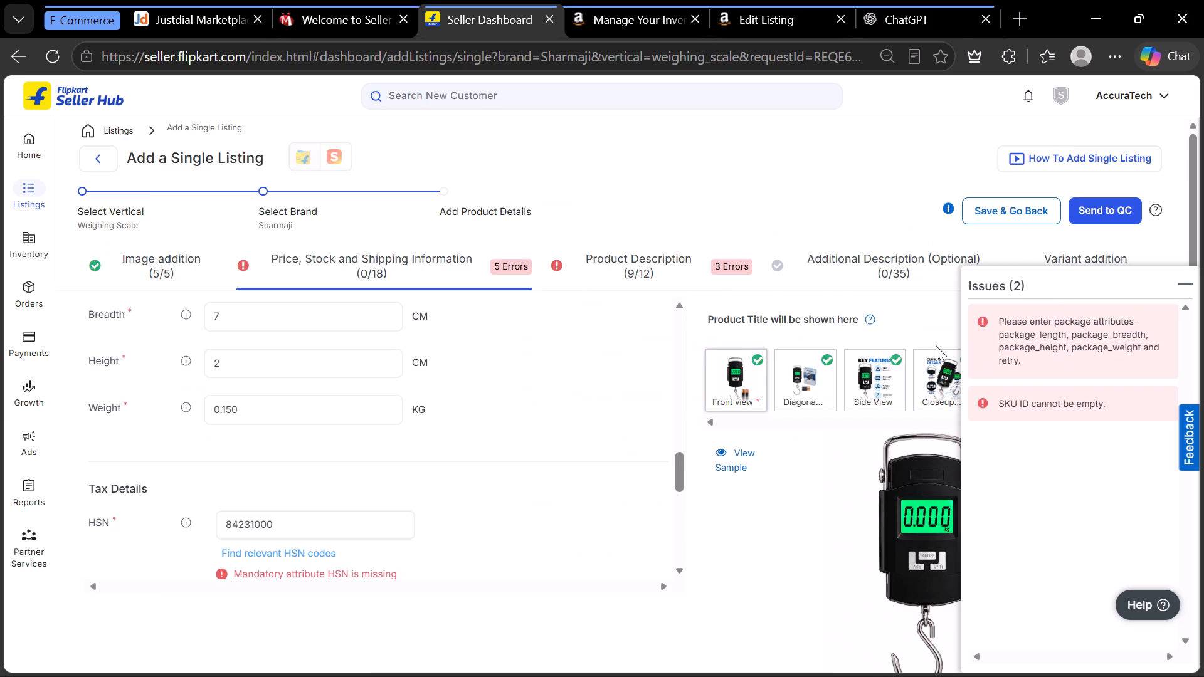
{"action": "scroll", "coordinate": [540, 423], "scroll_direction": "down", "scroll_amount": 2}
{"action": "left_click", "coordinate": [356, 409]}
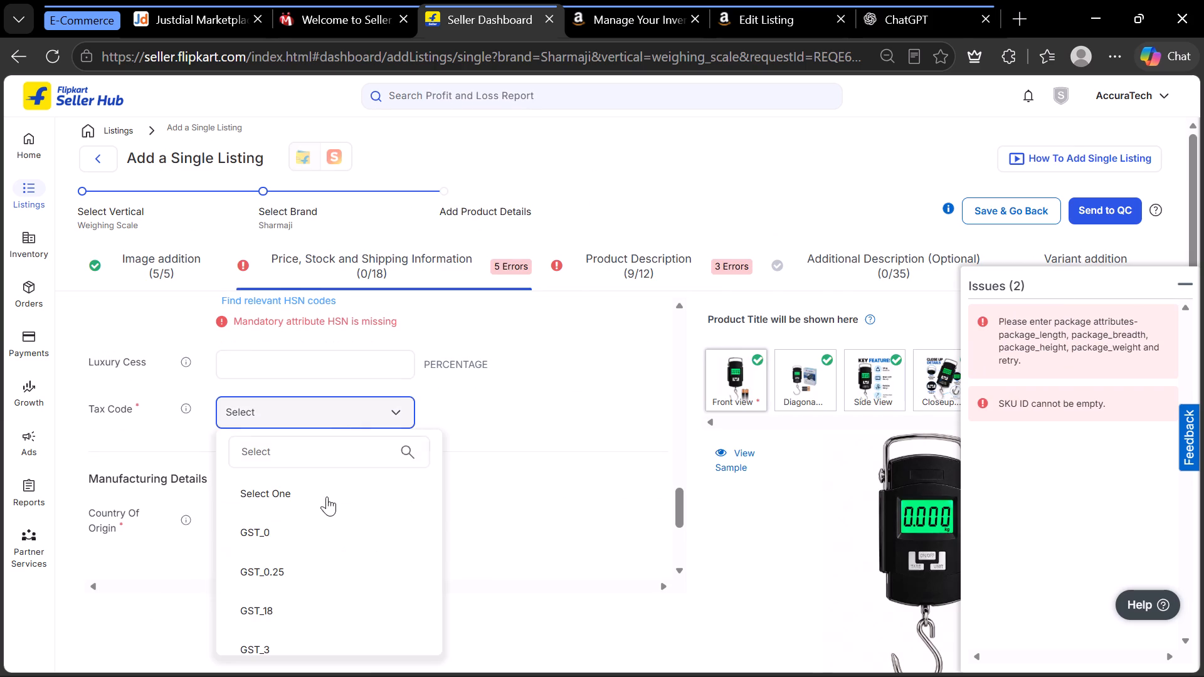
{"action": "left_click", "coordinate": [290, 606]}
Set the country of origin in the manufacturing details to India.
{"action": "scroll", "coordinate": [494, 491], "scroll_direction": "down", "scroll_amount": 1}
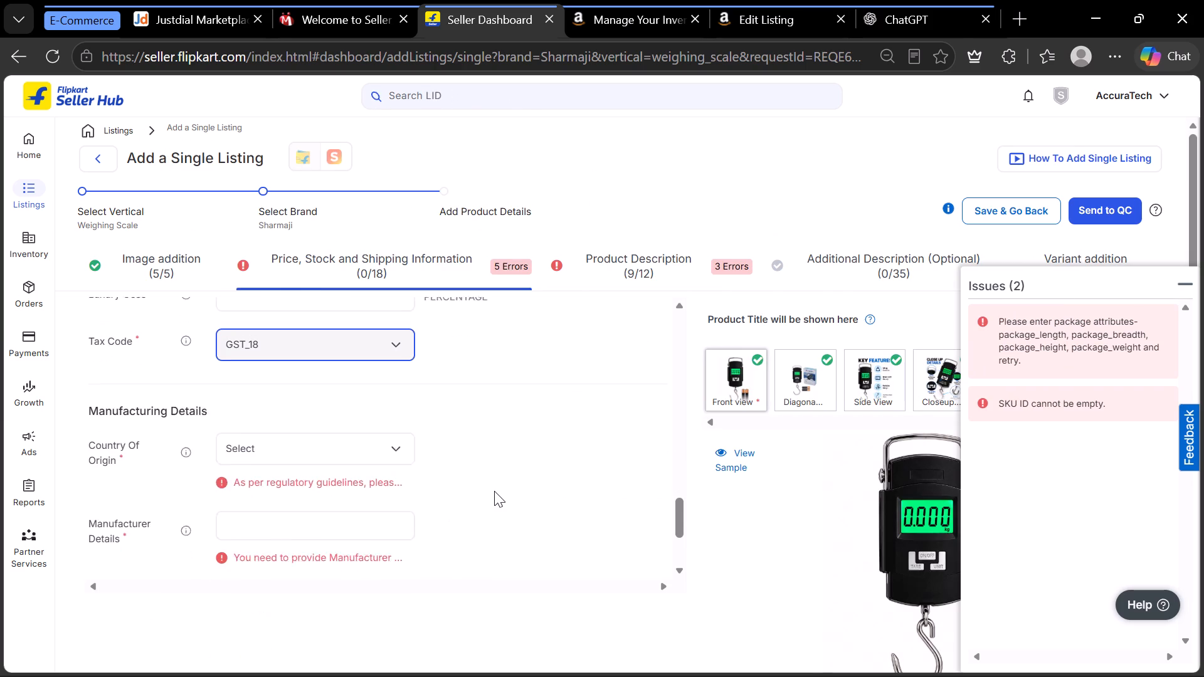
{"action": "scroll", "coordinate": [494, 491], "scroll_direction": "down", "scroll_amount": 1}
{"action": "left_click", "coordinate": [377, 432]}
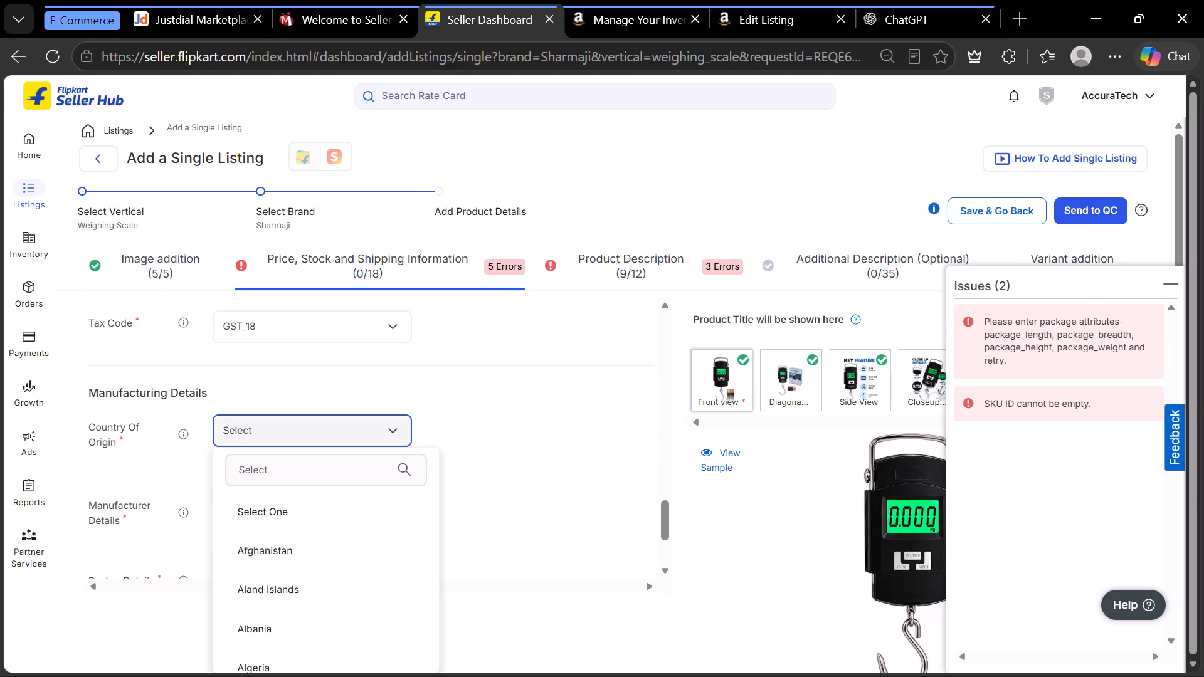
{"action": "left_click", "coordinate": [314, 477]}
{"action": "type", "text": "india"}
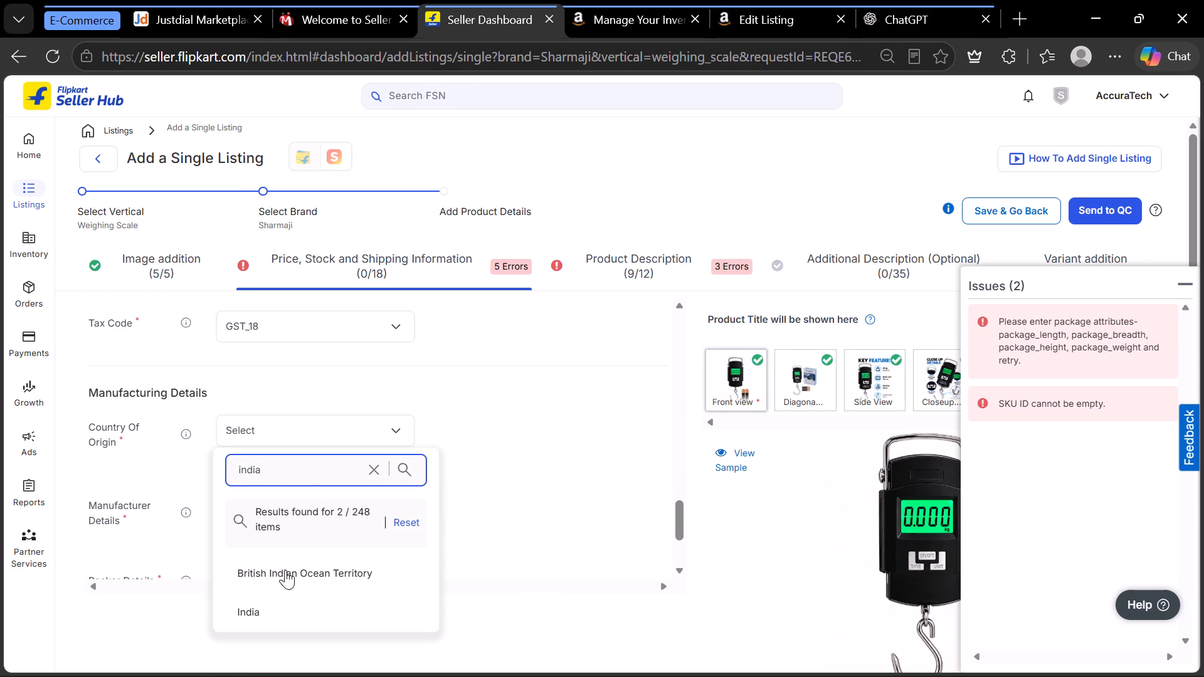
{"action": "left_click", "coordinate": [251, 608]}
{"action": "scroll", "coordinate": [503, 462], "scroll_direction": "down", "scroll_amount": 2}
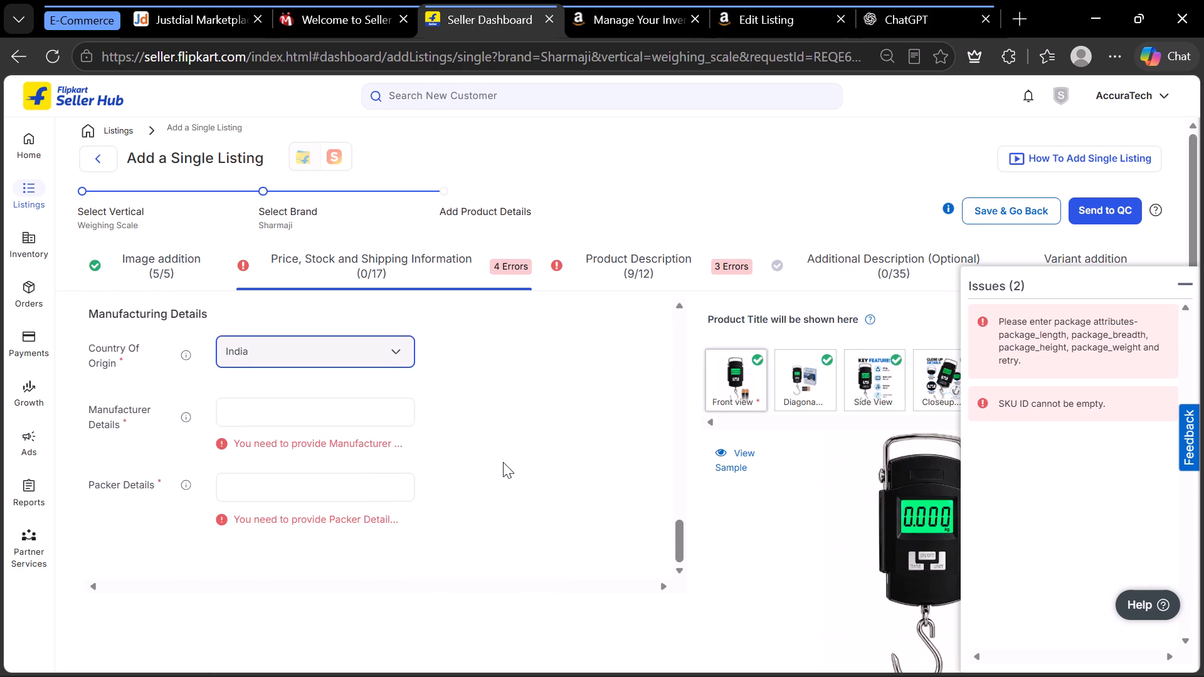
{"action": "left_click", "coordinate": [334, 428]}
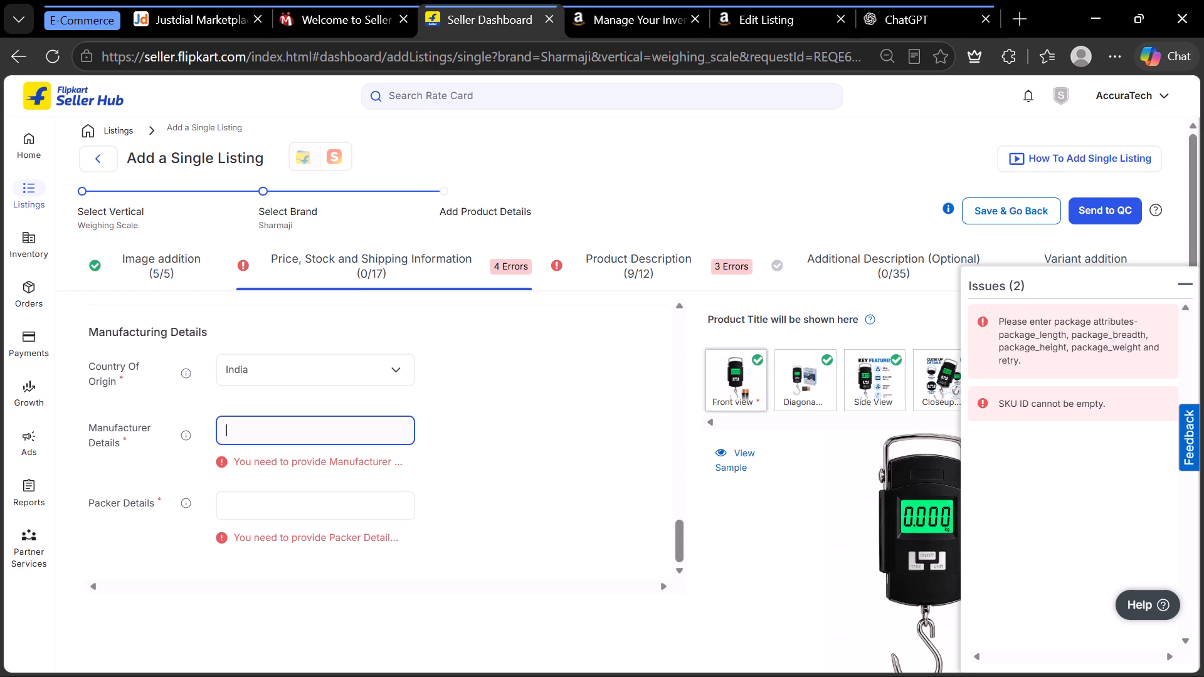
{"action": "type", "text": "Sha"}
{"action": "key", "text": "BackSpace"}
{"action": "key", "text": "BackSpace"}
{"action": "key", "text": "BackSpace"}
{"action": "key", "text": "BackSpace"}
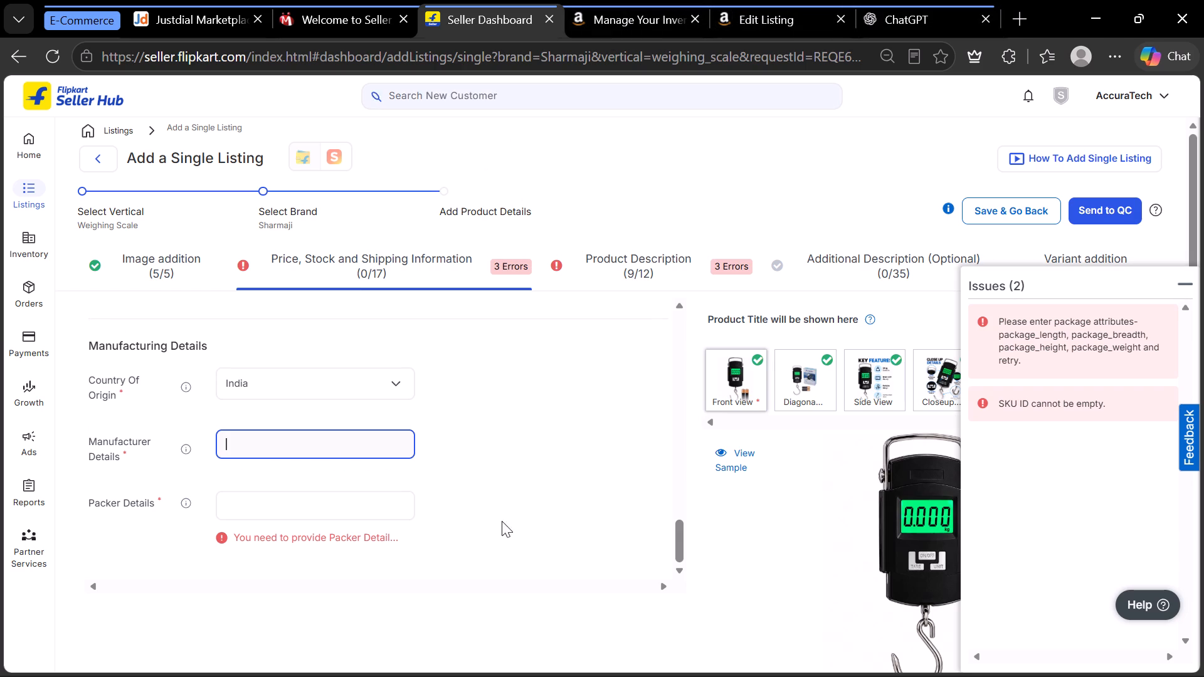
Consult the scale's product images in the Downloads folder and enter Portable as the Flipkart manufacturer details.
{"action": "left_click", "coordinate": [668, 657]}
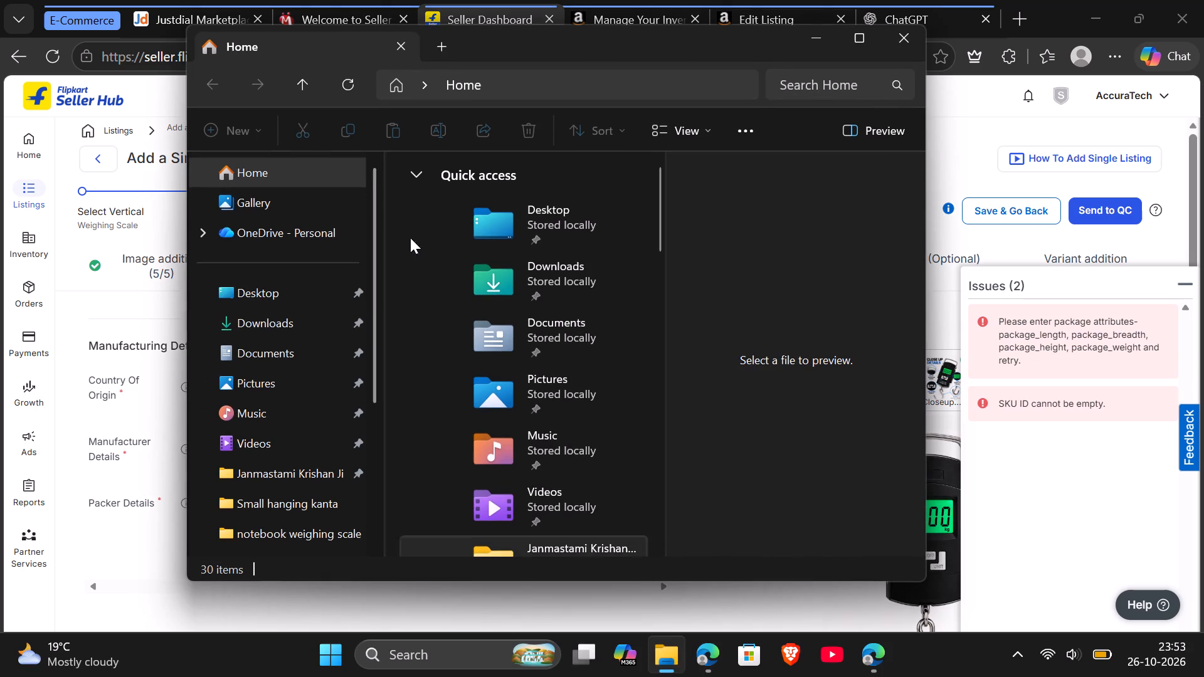
{"action": "left_click", "coordinate": [290, 315]}
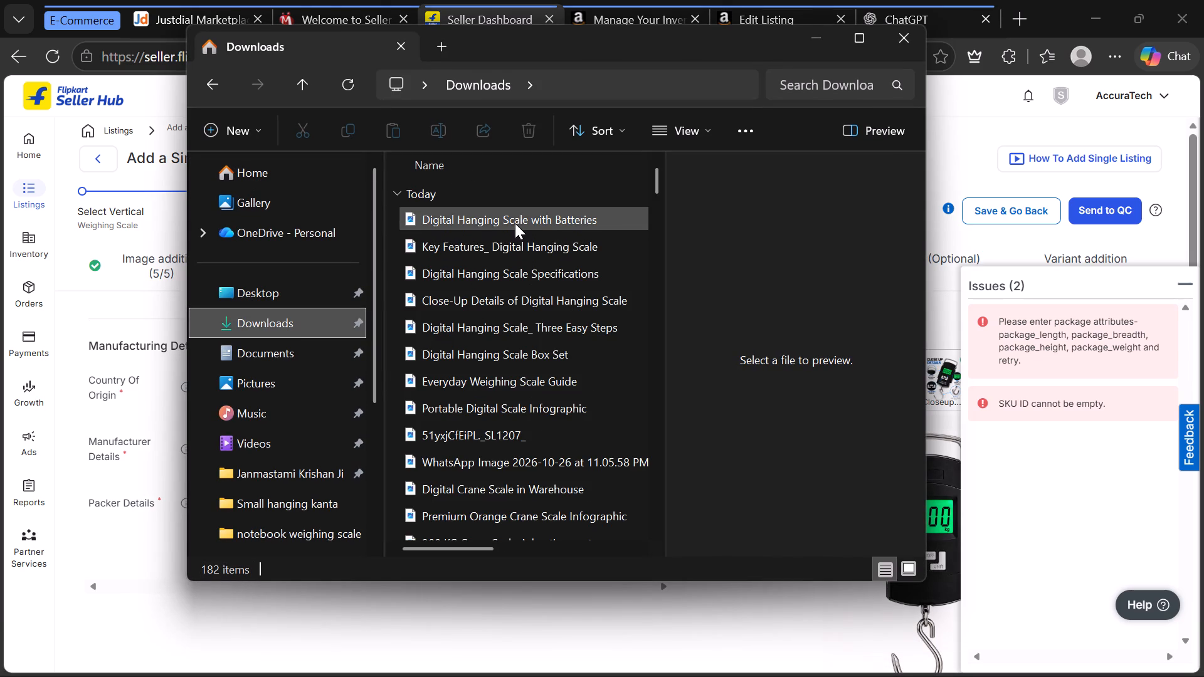
{"action": "left_click", "coordinate": [515, 221]}
{"action": "key", "text": "Down"}
{"action": "key", "text": "Down"}
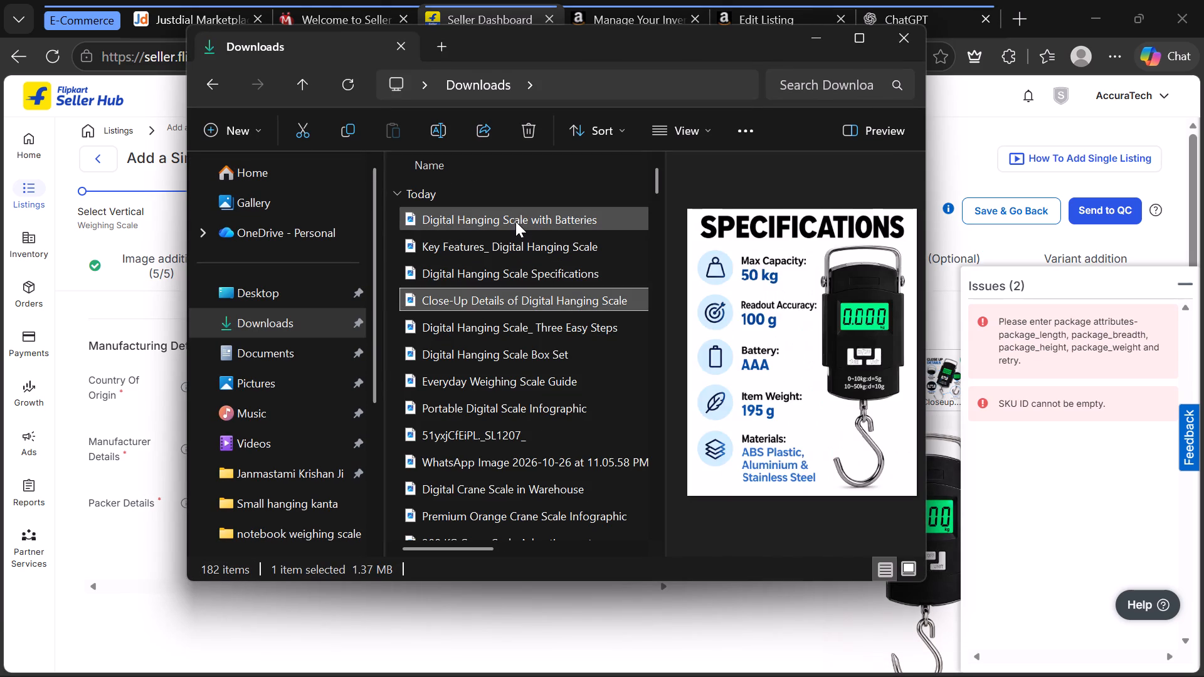
{"action": "key", "text": "Down"}
{"action": "key", "text": "Down"}
{"action": "key", "text": "Down"}
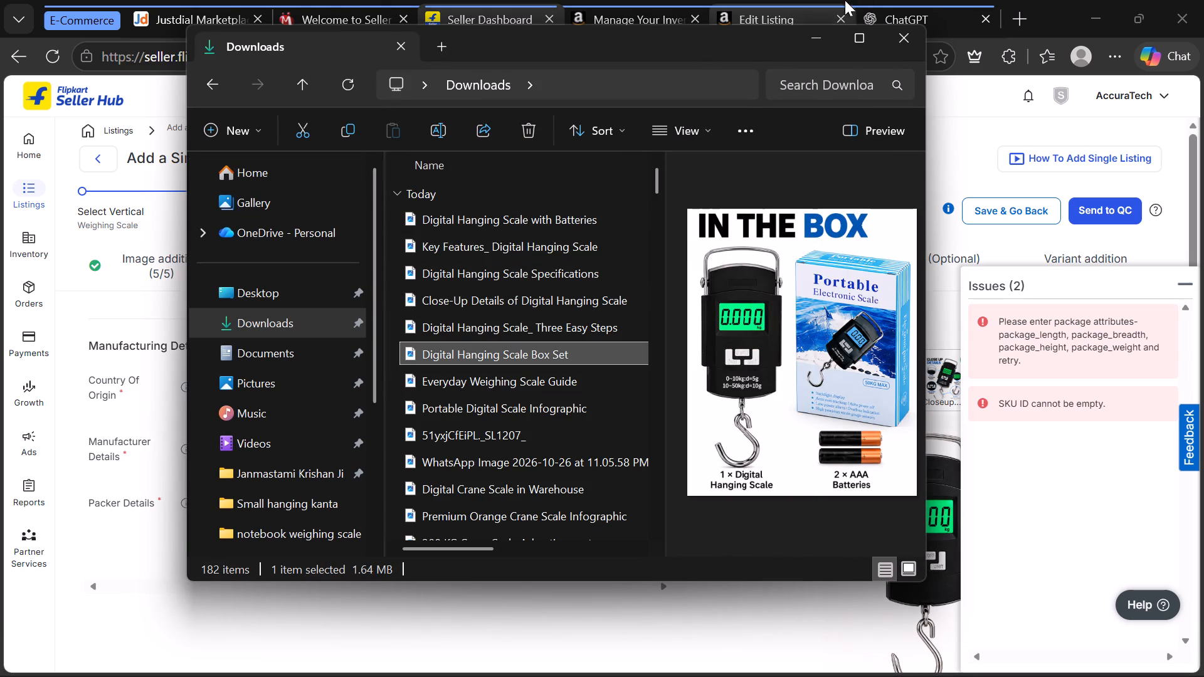
{"action": "left_click", "coordinate": [826, 42]}
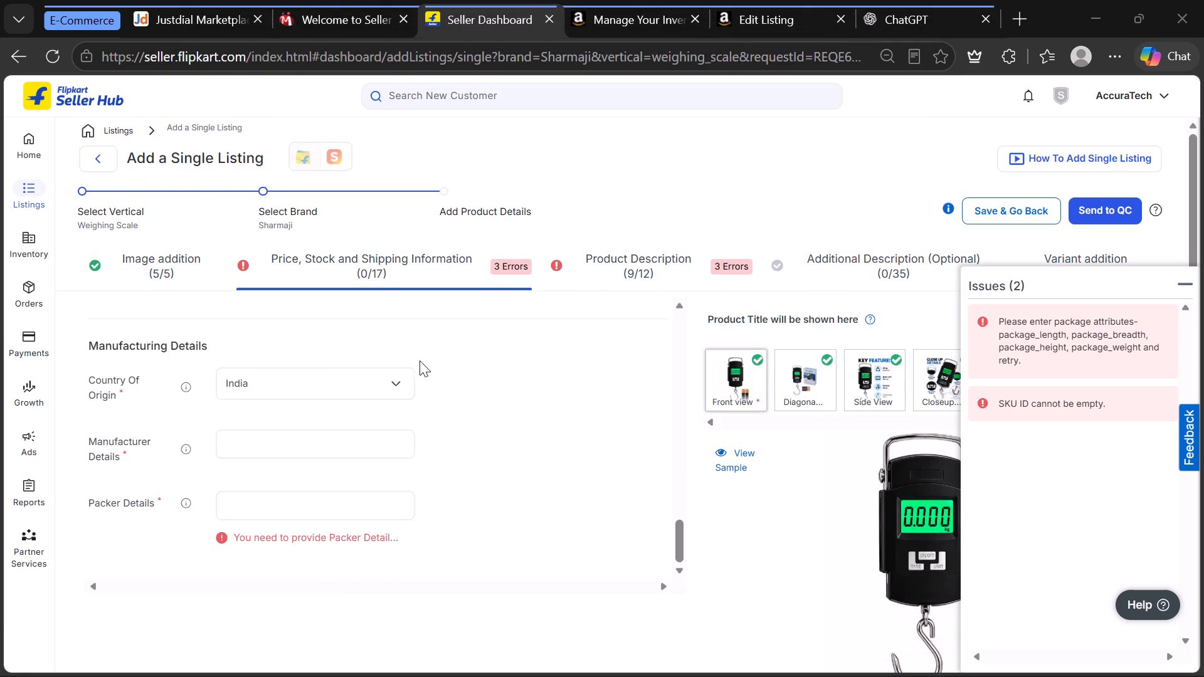
{"action": "left_click", "coordinate": [333, 438]}
{"action": "type", "text": "Portab;e"}
{"action": "key", "text": "BackSpace"}
{"action": "key", "text": "BackSpace"}
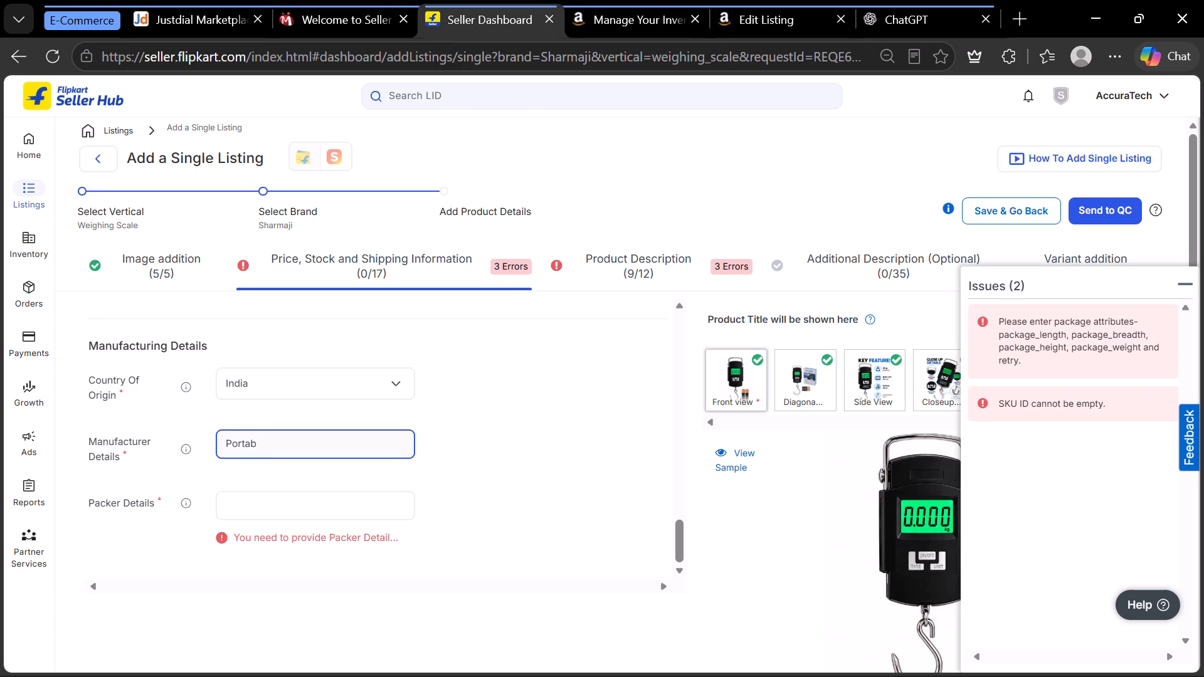
{"action": "type", "text": "le"}
Enter AccuraTech Machine Hub as the packer details in the manufacturing details.
{"action": "left_click", "coordinate": [309, 507]}
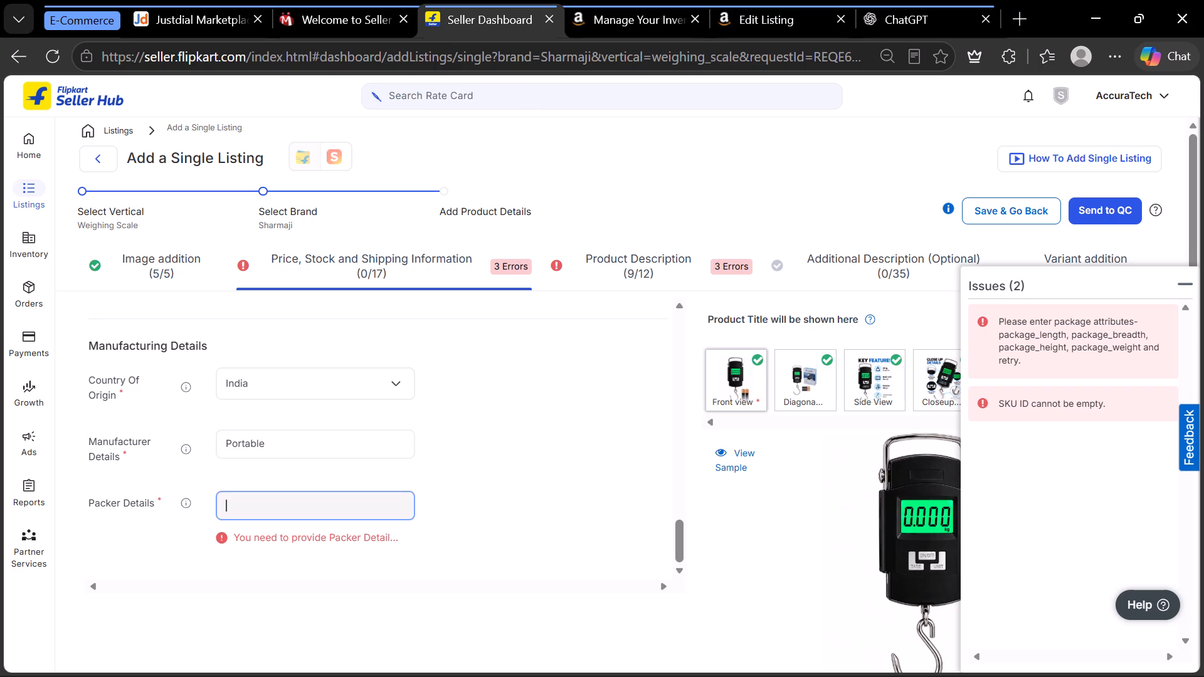
{"action": "type", "text": "AccuraTecj"}
{"action": "key", "text": "space"}
{"action": "key", "text": "BackSpace"}
{"action": "key", "text": "BackSpace"}
{"action": "key", "text": "j"}
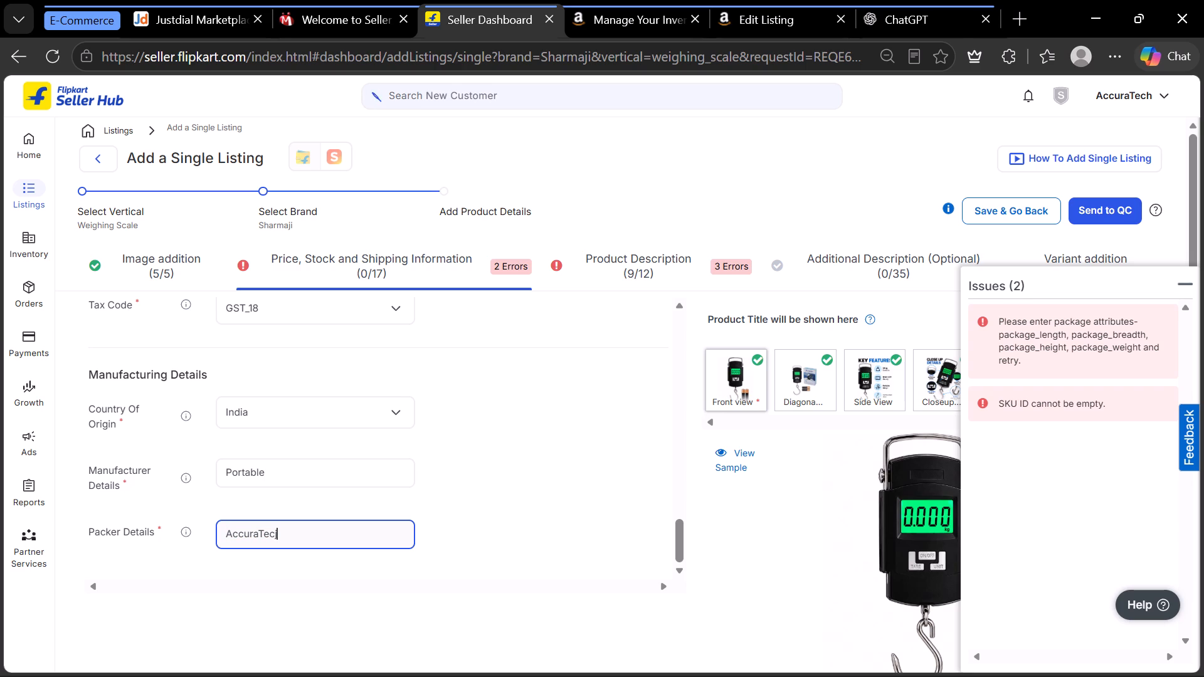
{"action": "key", "text": "BackSpace"}
{"action": "type", "text": "h MAc"}
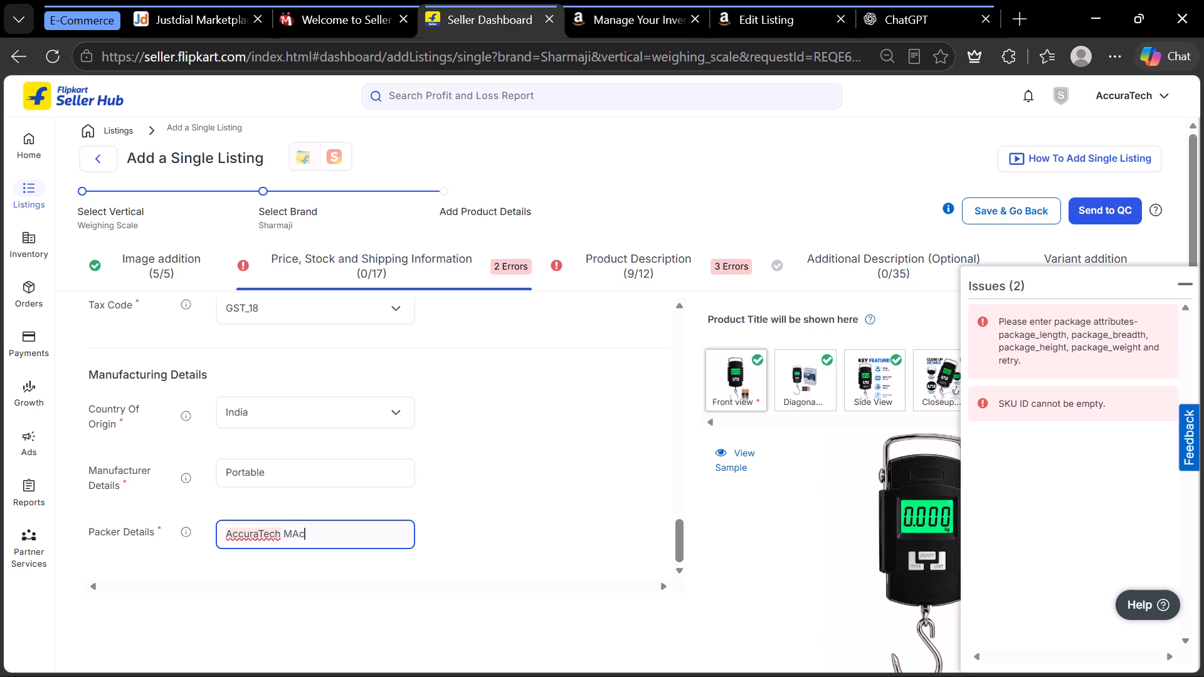
{"action": "key", "text": "BackSpace"}
{"action": "key", "text": "BackSpace"}
{"action": "type", "text": "achine"}
{"action": "key", "text": "space"}
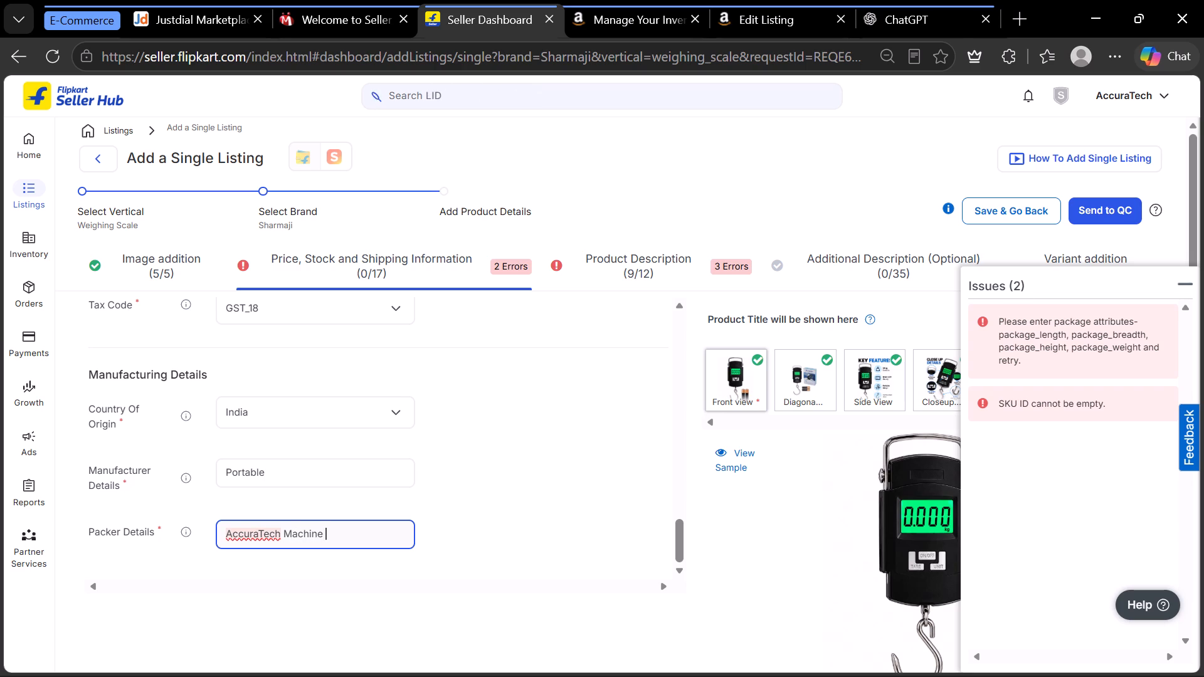
{"action": "type", "text": "Hub"}
Extend the manufacturer details to Portable Scale after checking the box image, and move on to the Product Description section.
{"action": "left_click", "coordinate": [613, 261]}
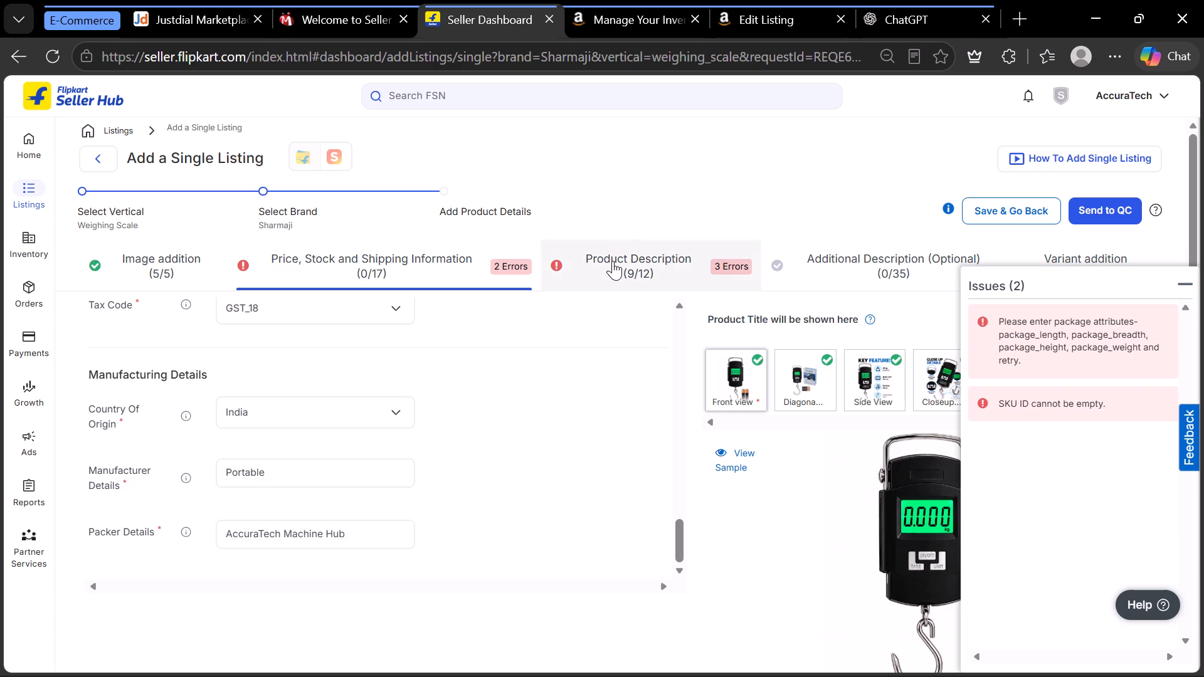
{"action": "left_click", "coordinate": [219, 260]}
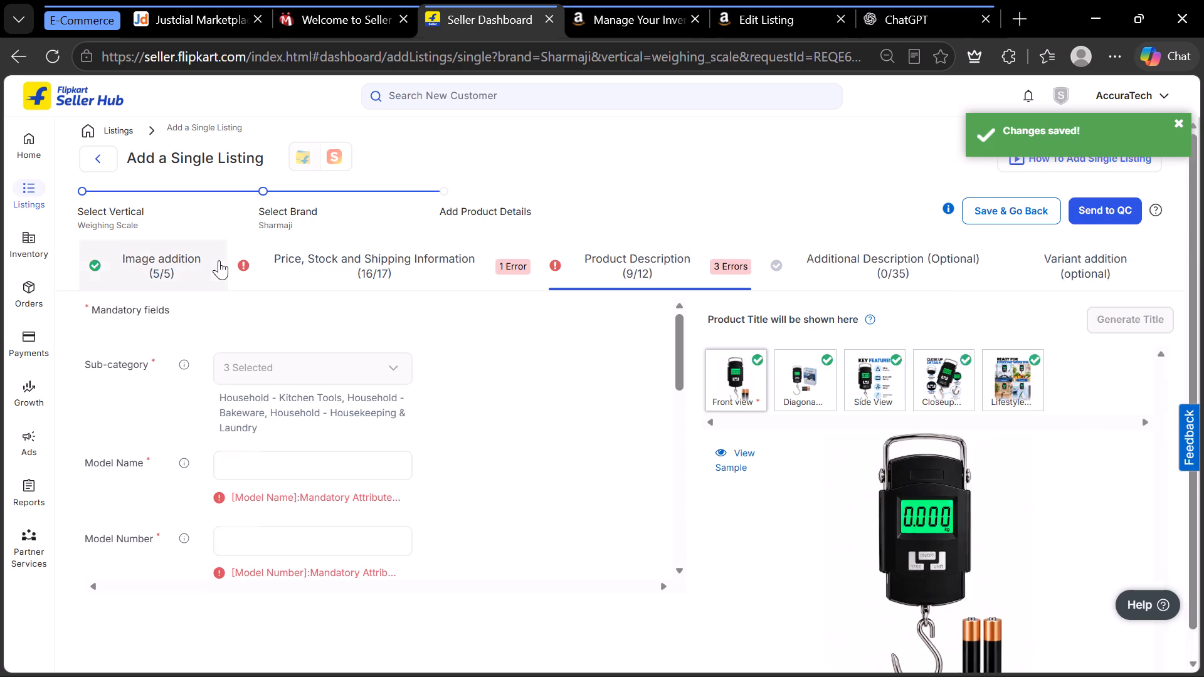
{"action": "scroll", "coordinate": [405, 421], "scroll_direction": "up", "scroll_amount": 2}
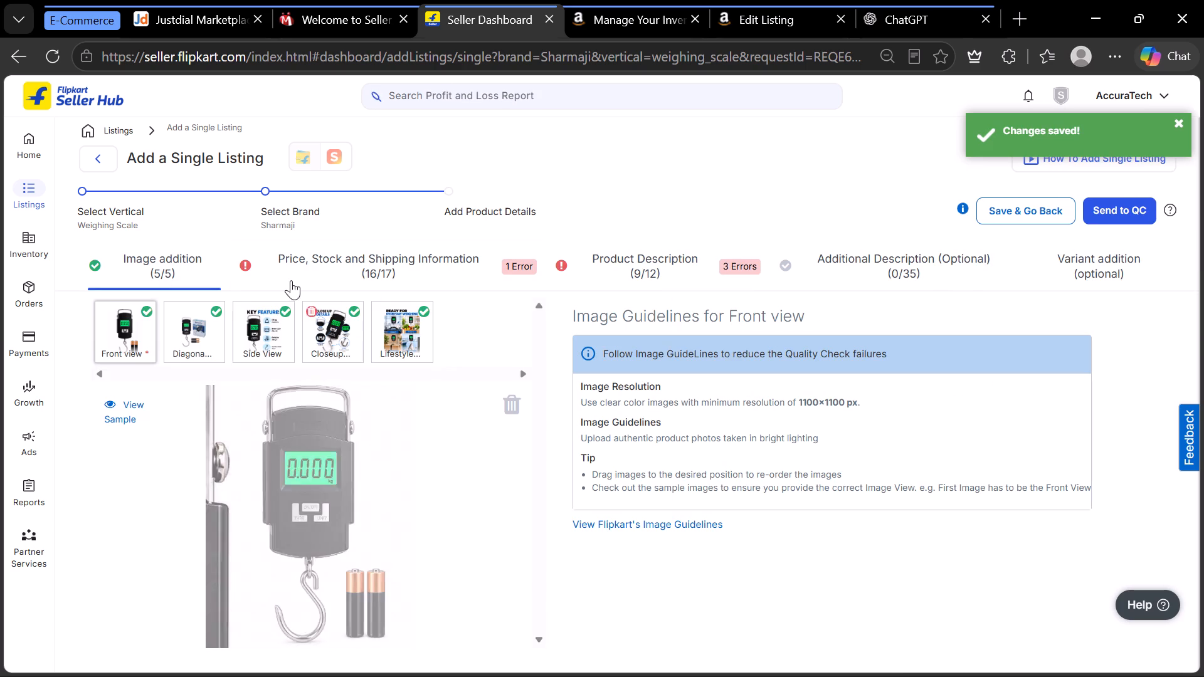
{"action": "left_click", "coordinate": [296, 268]}
{"action": "scroll", "coordinate": [531, 367], "scroll_direction": "up", "scroll_amount": 2}
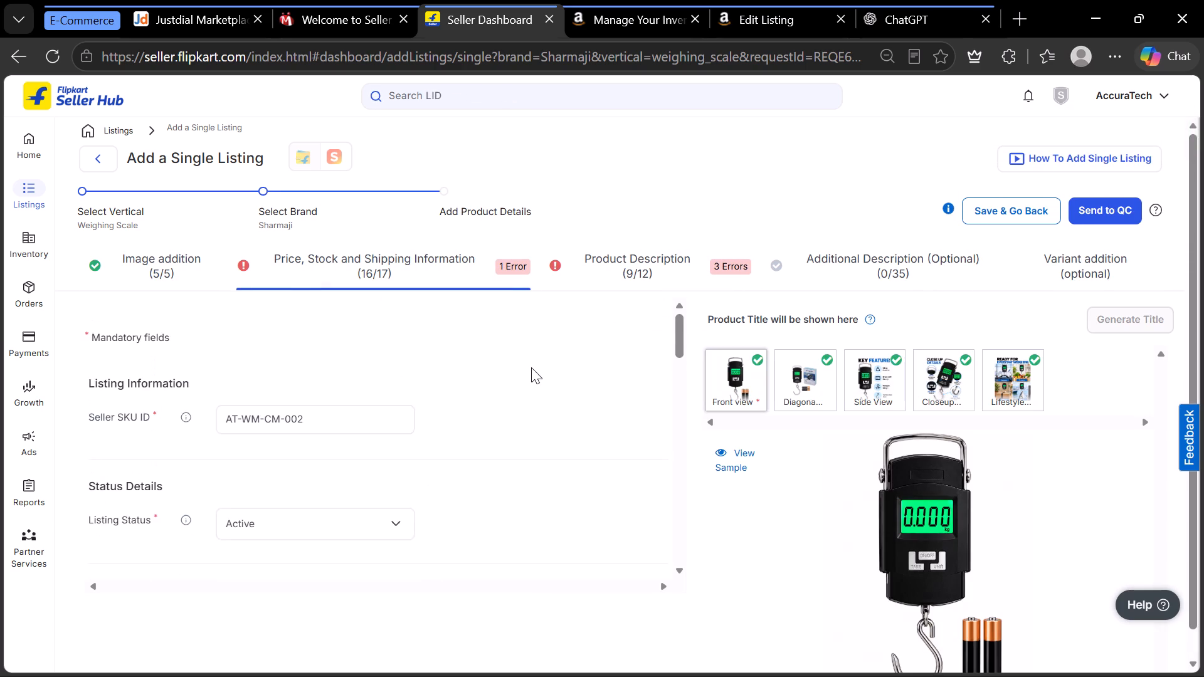
{"action": "scroll", "coordinate": [531, 367], "scroll_direction": "down", "scroll_amount": 5}
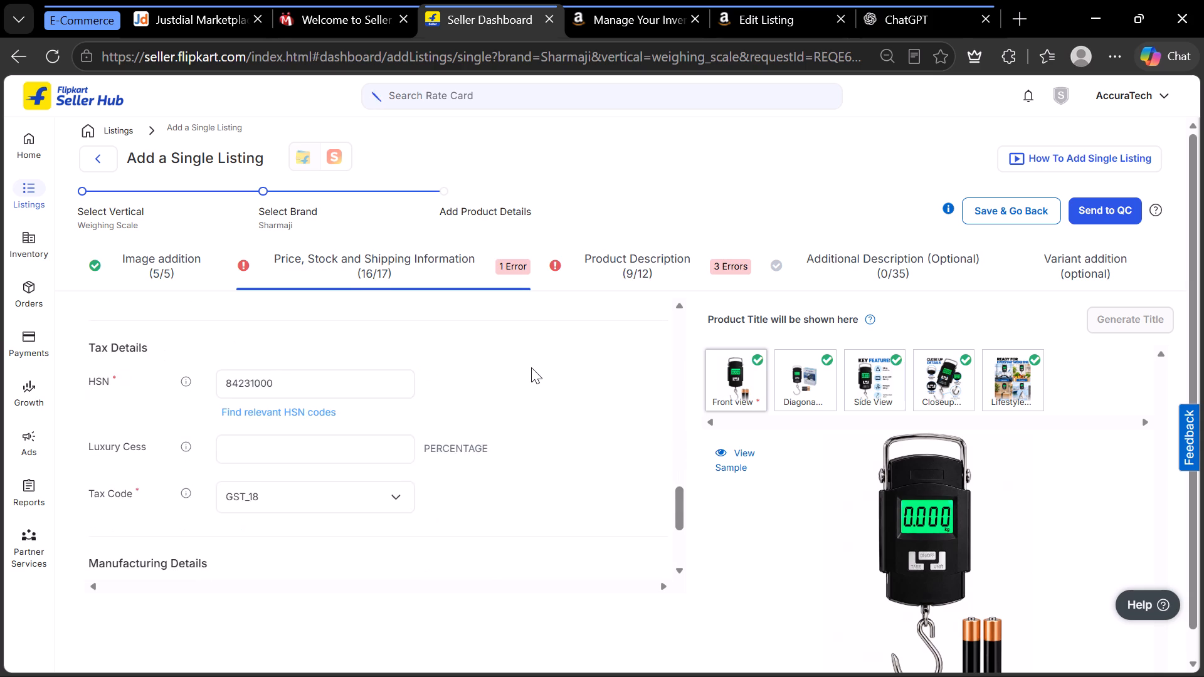
{"action": "scroll", "coordinate": [531, 367], "scroll_direction": "down", "scroll_amount": 3}
{"action": "left_click", "coordinate": [371, 428]}
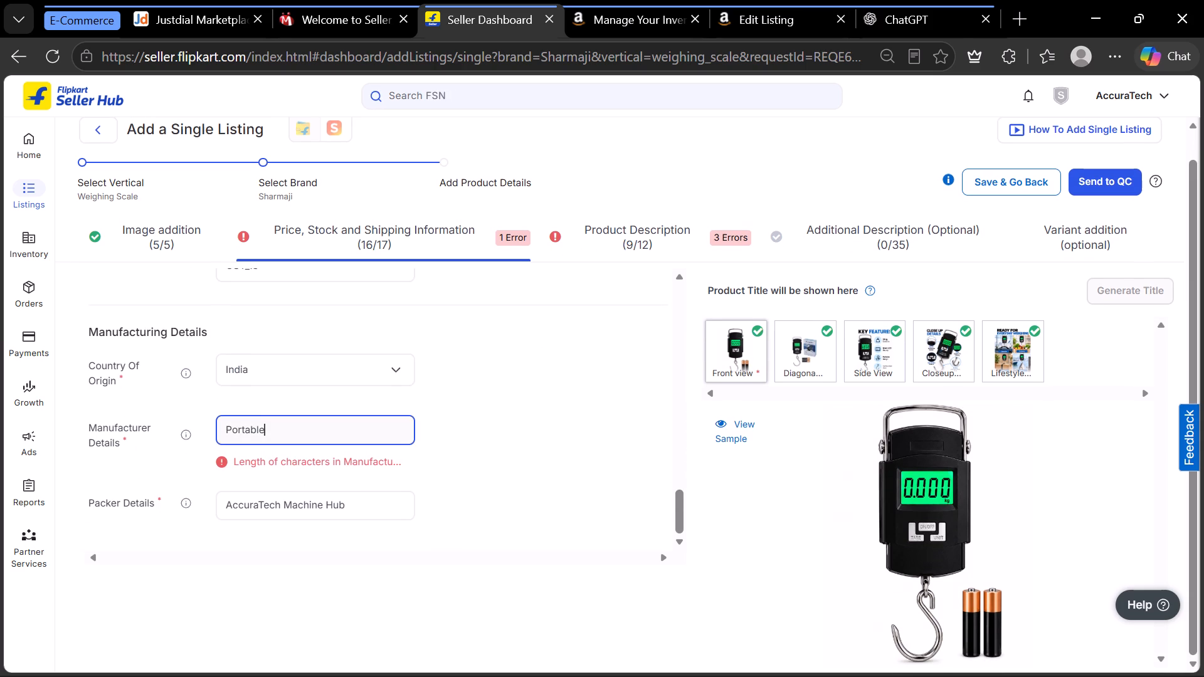
{"action": "key", "text": "space"}
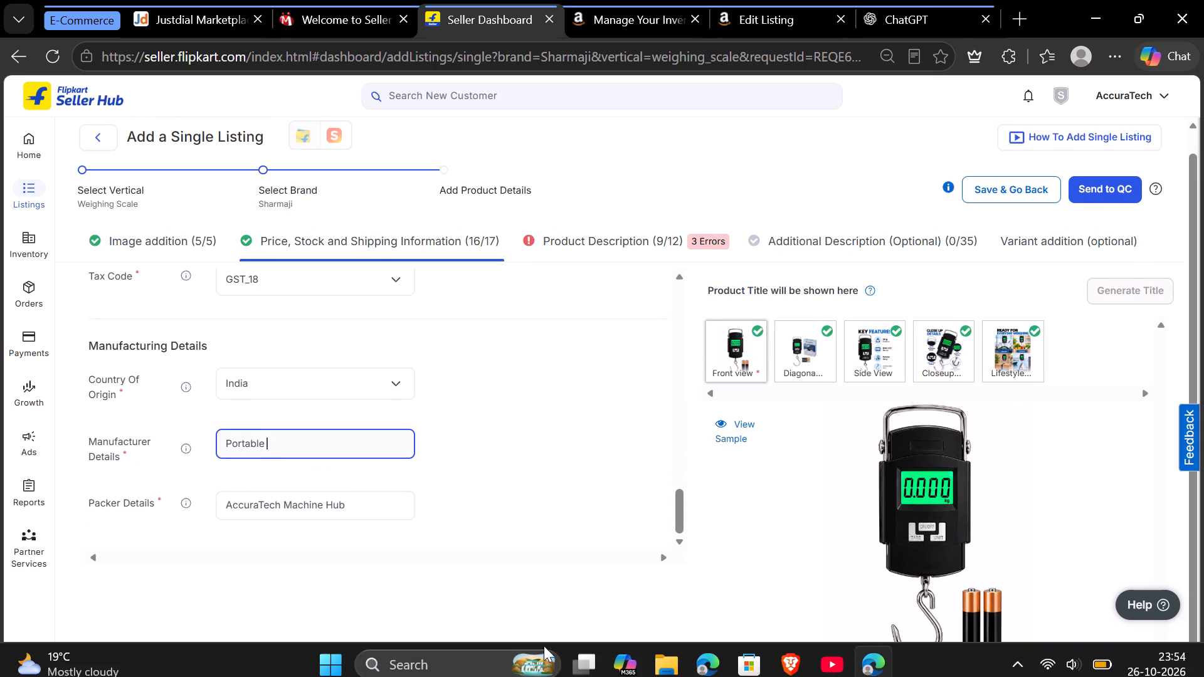
{"action": "left_click", "coordinate": [652, 659]}
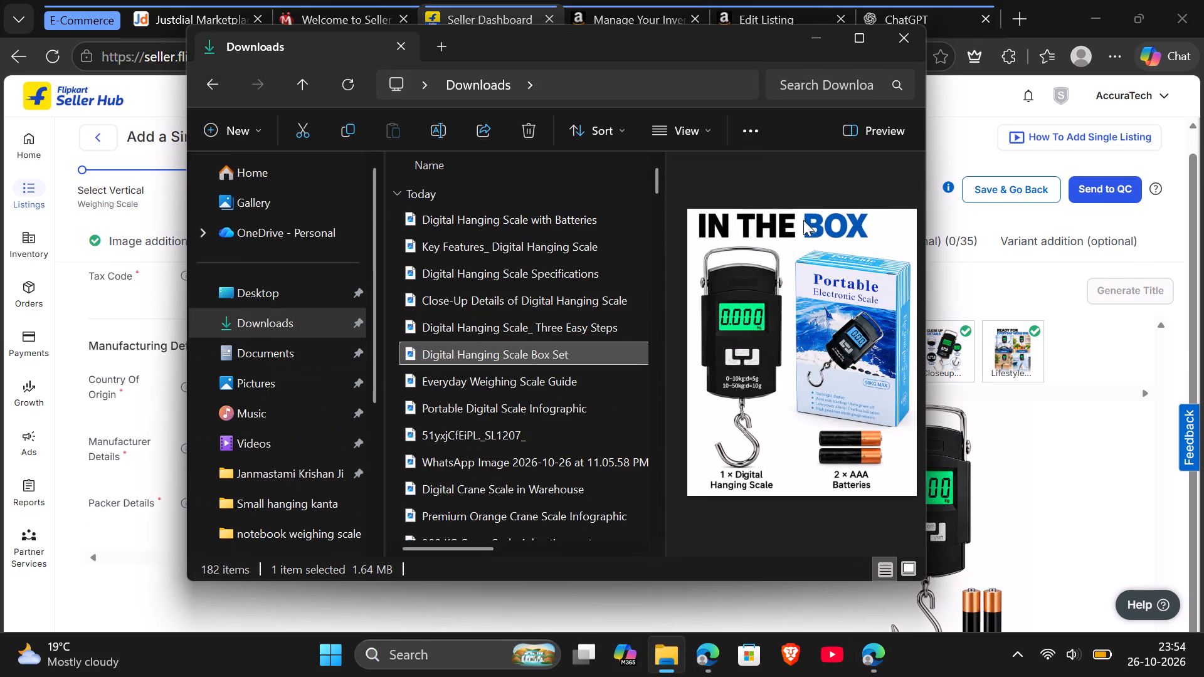
{"action": "left_click", "coordinate": [824, 33]}
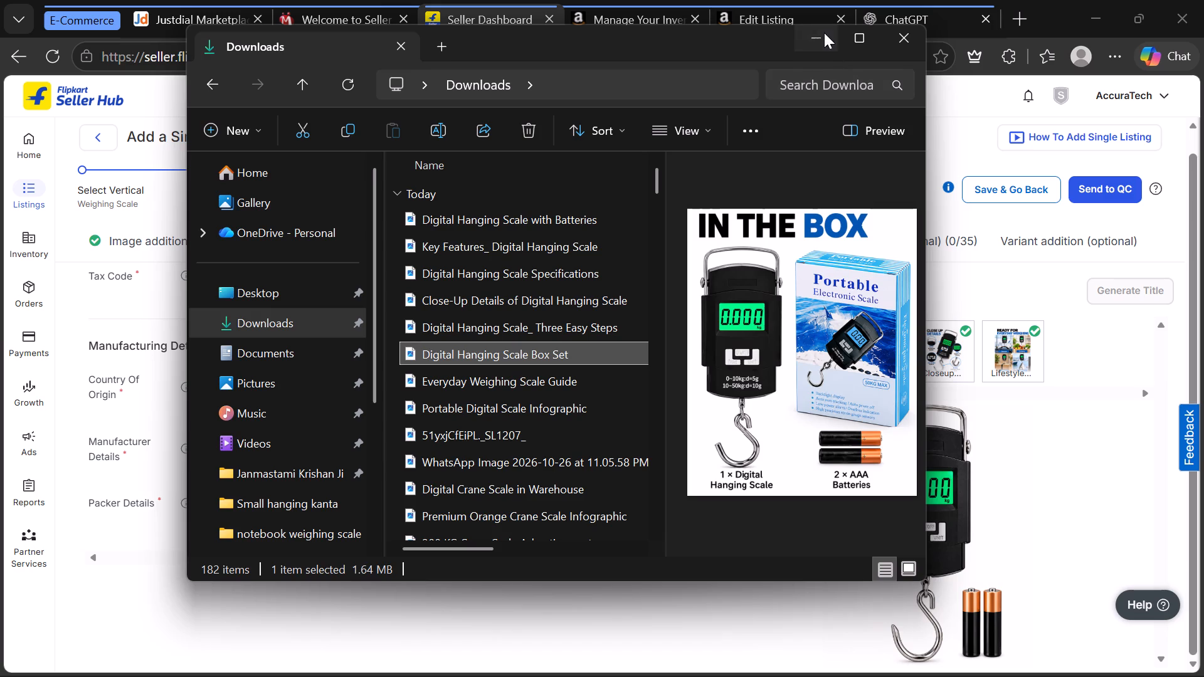
{"action": "type", "text": "Scale"}
{"action": "left_click", "coordinate": [603, 236]}
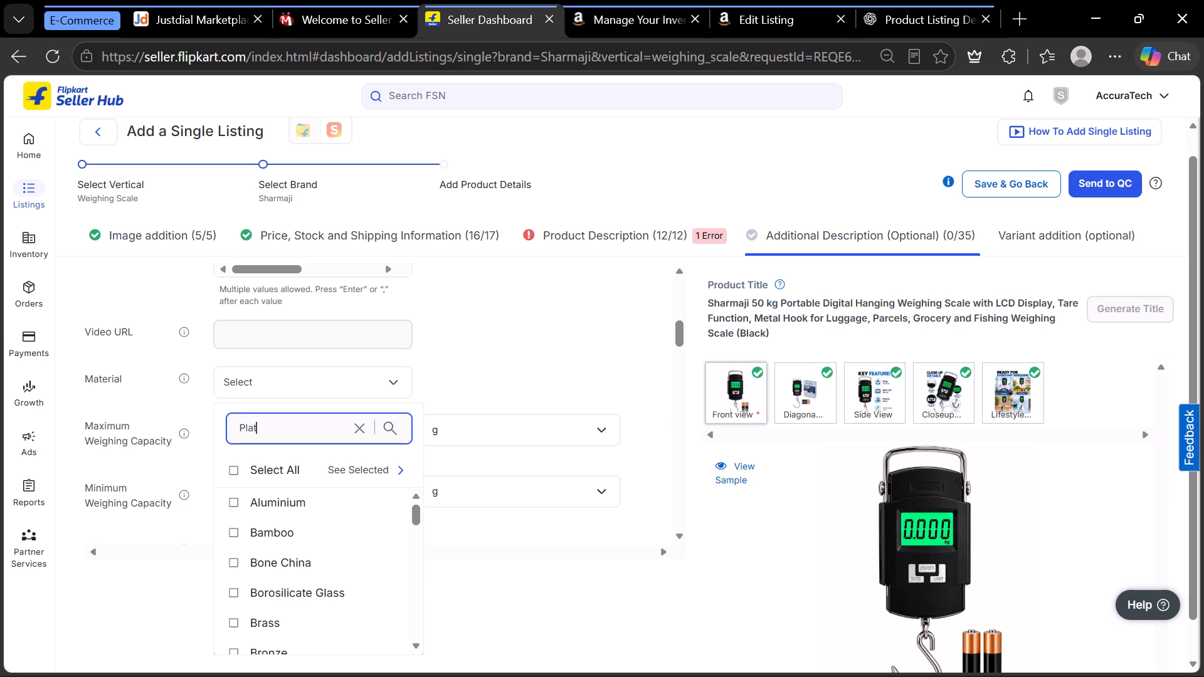
{"action": "key", "text": "BackSpace"}
{"action": "type", "text": "stic"}
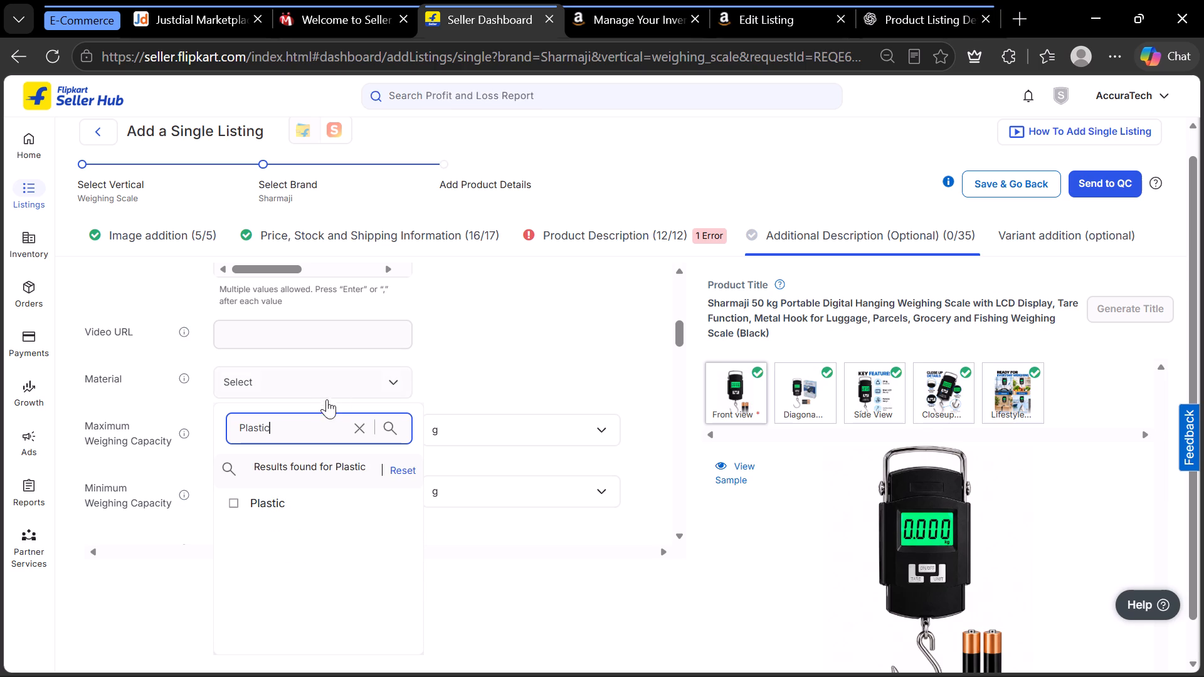
{"action": "left_click", "coordinate": [238, 503]}
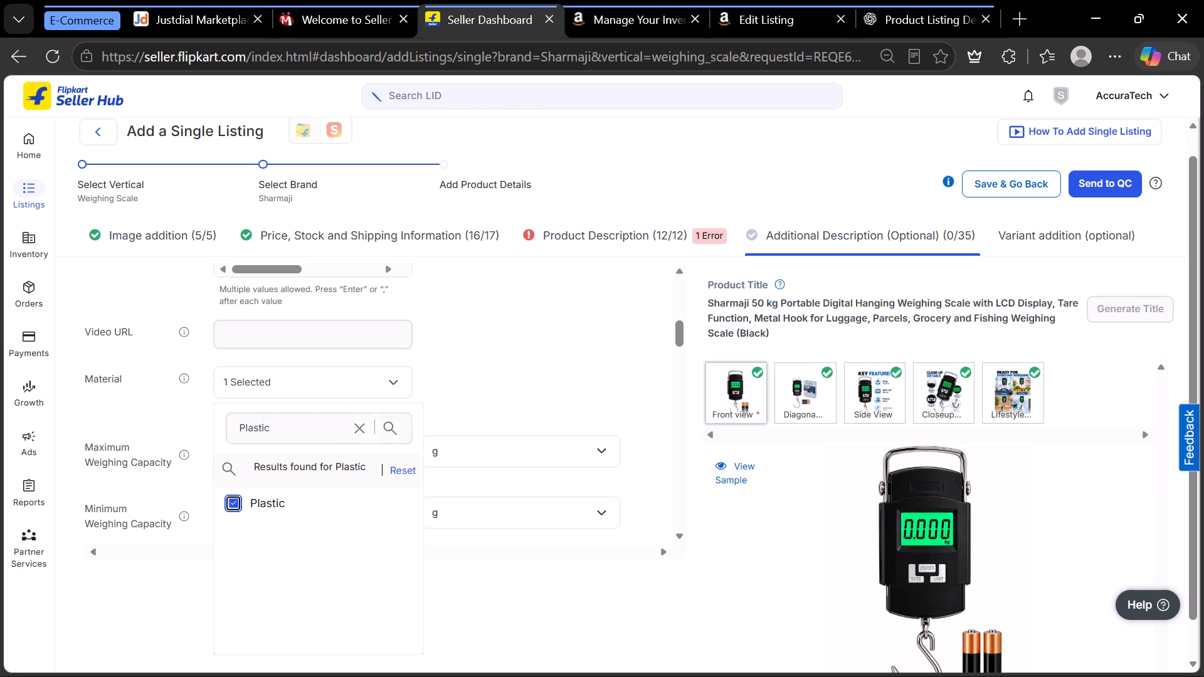
{"action": "left_click", "coordinate": [354, 434]}
{"action": "left_click", "coordinate": [337, 429]}
{"action": "type", "text": "STai"}
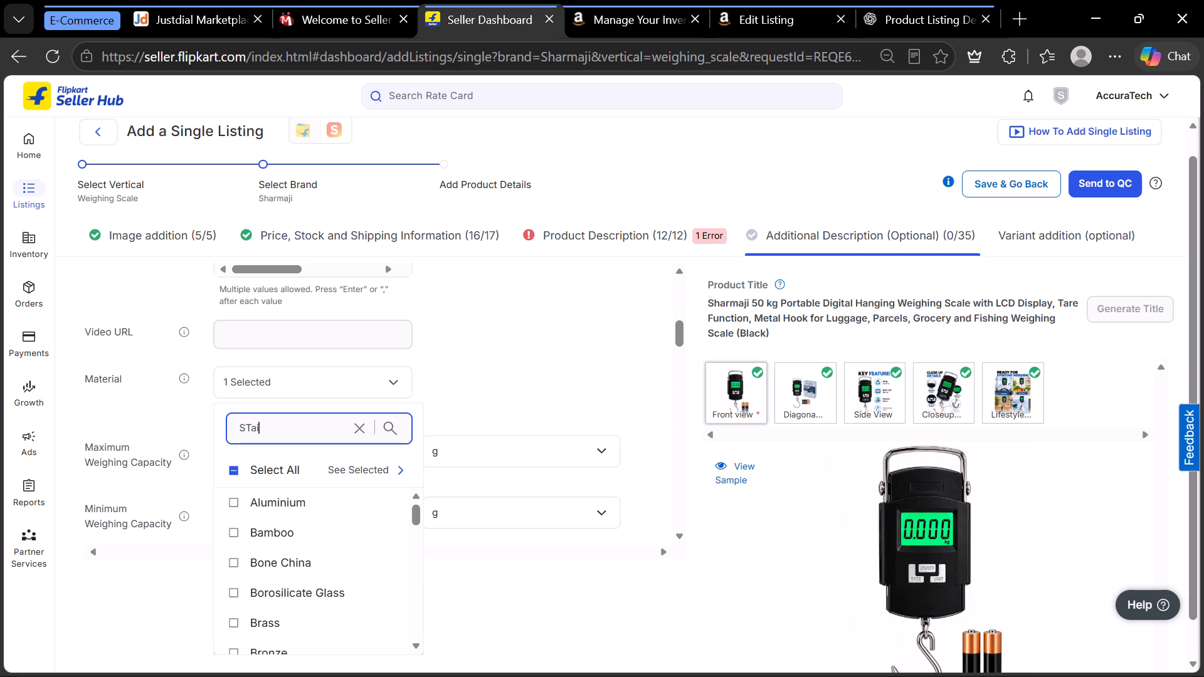
{"action": "key", "text": "BackSpace"}
{"action": "key", "text": "BackSpace"}
{"action": "key", "text": "BackSpace"}
{"action": "type", "text": "ti"}
{"action": "key", "text": "BackSpace"}
{"action": "type", "text": "ain"}
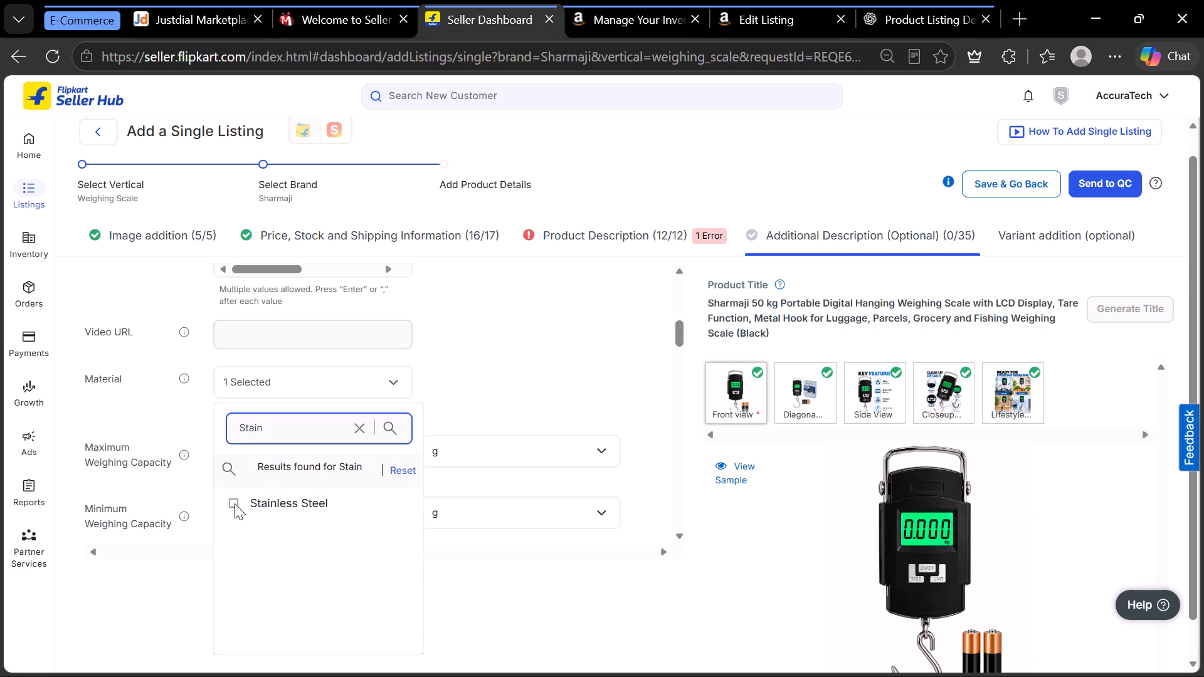
{"action": "left_click", "coordinate": [235, 503]}
{"action": "left_click", "coordinate": [524, 335]}
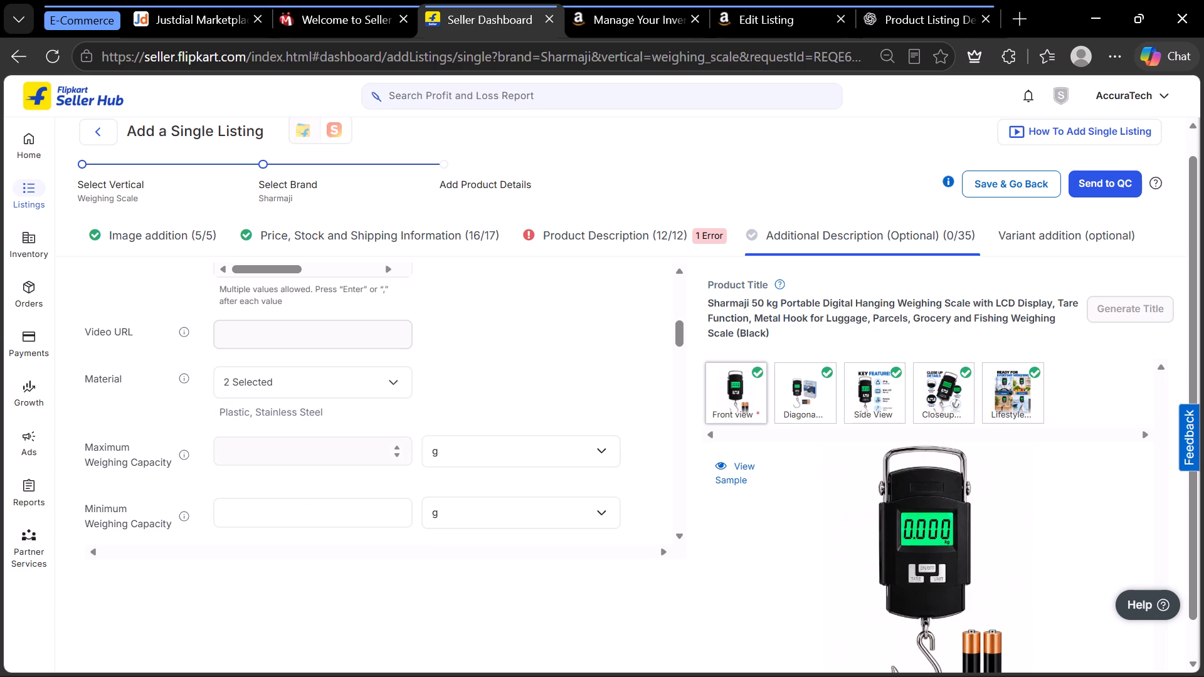
Set the Maximum Weighing Capacity to 50 kg and the Minimum Weighing Capacity to 1 g.
{"action": "left_click", "coordinate": [320, 448]}
{"action": "type", "text": "50"}
{"action": "left_click", "coordinate": [470, 455]}
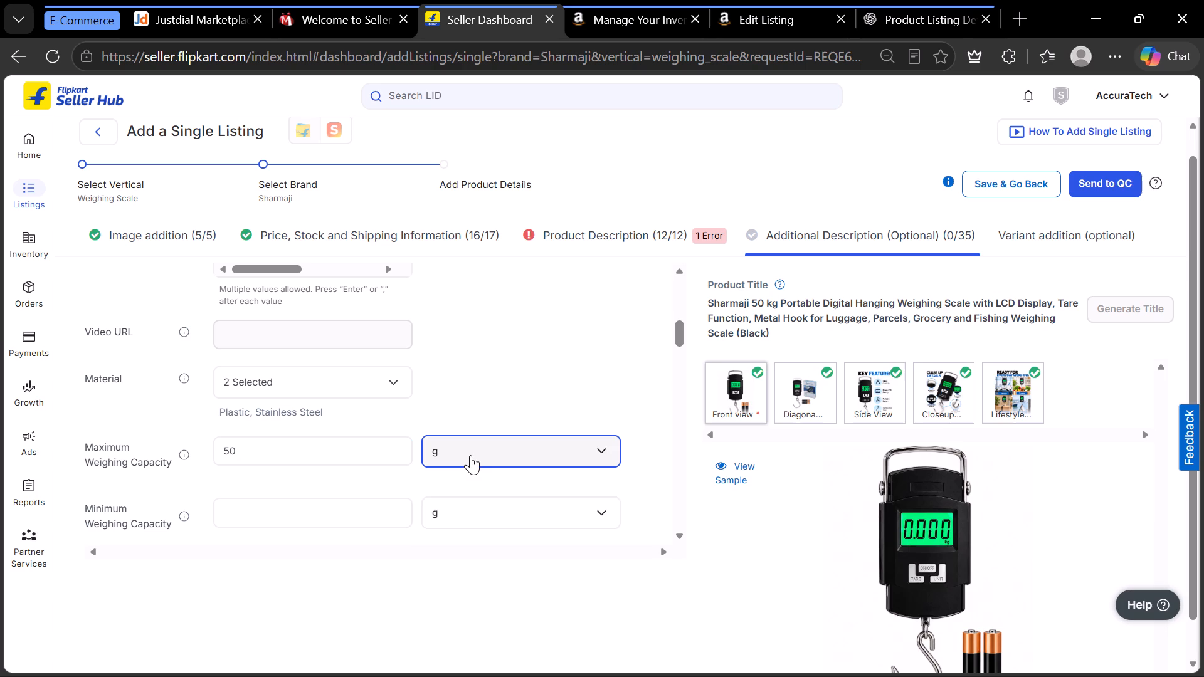
{"action": "left_click", "coordinate": [459, 567]}
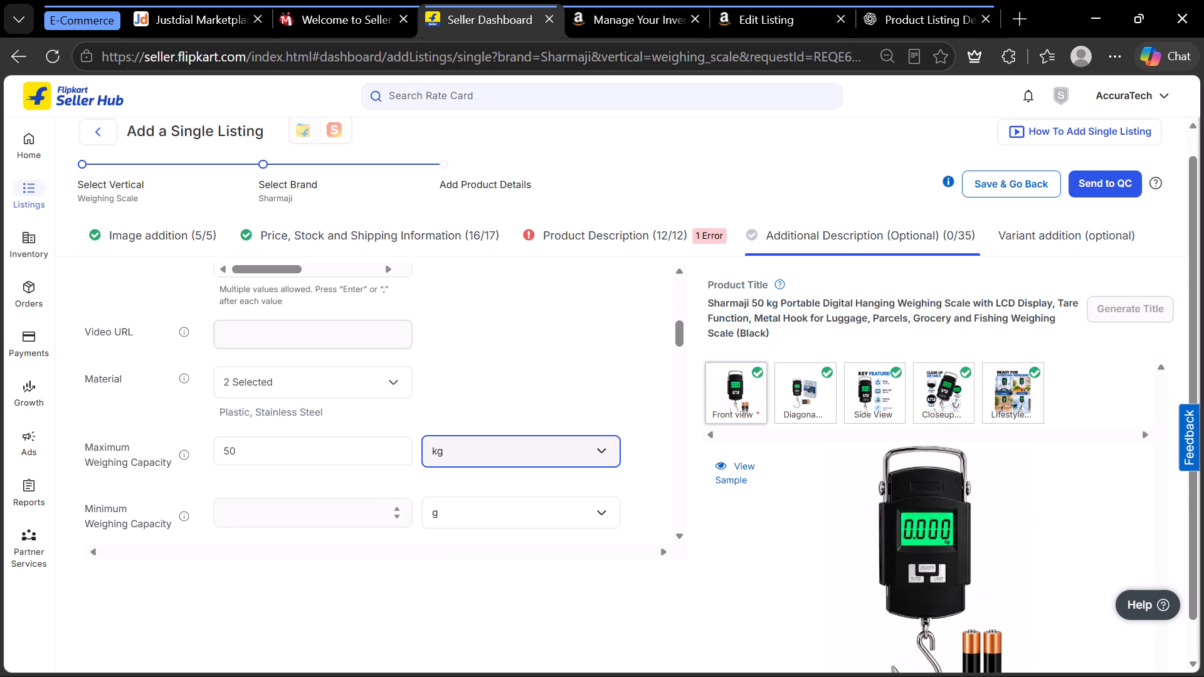
{"action": "left_click", "coordinate": [328, 510]}
{"action": "key", "text": "1"}
Set Tare Function to Yes, and both Hold Function and Storage Memory to No.
{"action": "scroll", "coordinate": [586, 292], "scroll_direction": "down", "scroll_amount": 1}
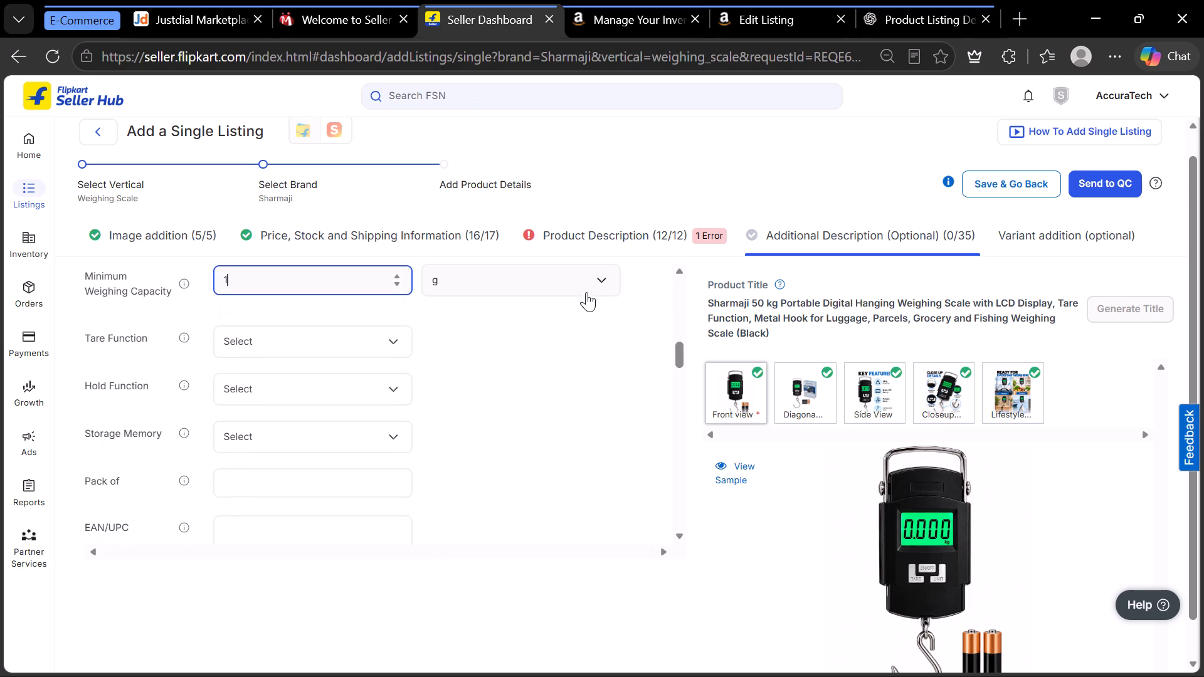
{"action": "scroll", "coordinate": [586, 292], "scroll_direction": "down", "scroll_amount": 1}
{"action": "left_click", "coordinate": [346, 339]}
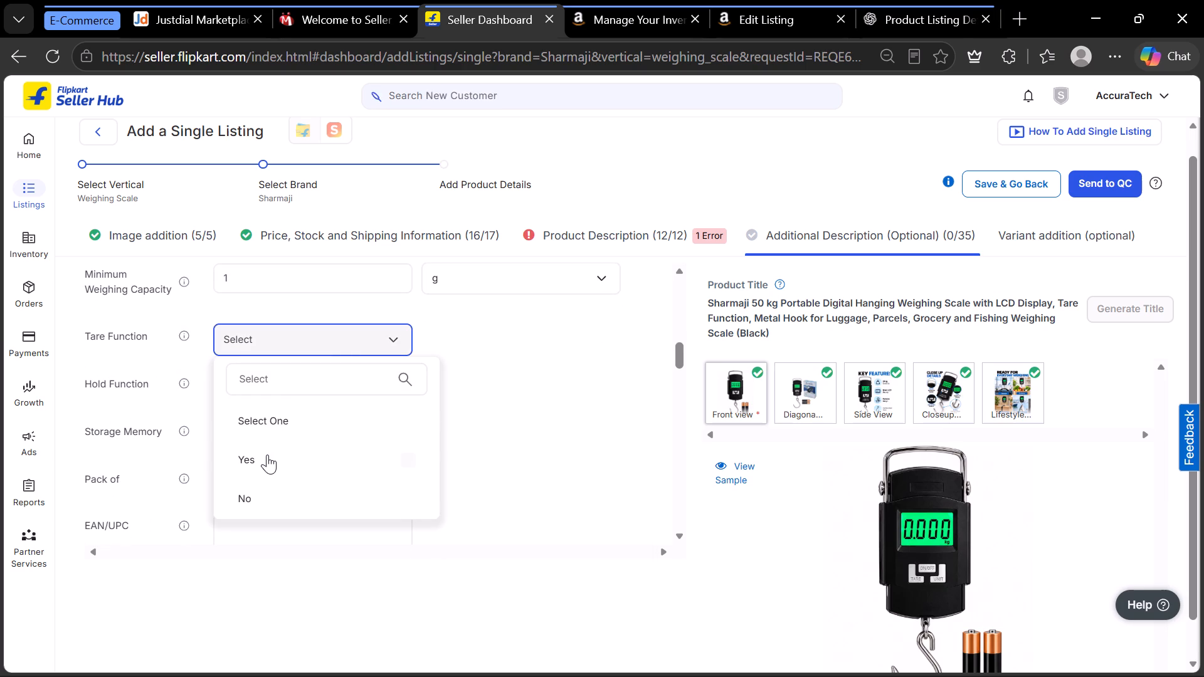
{"action": "left_click", "coordinate": [267, 454]}
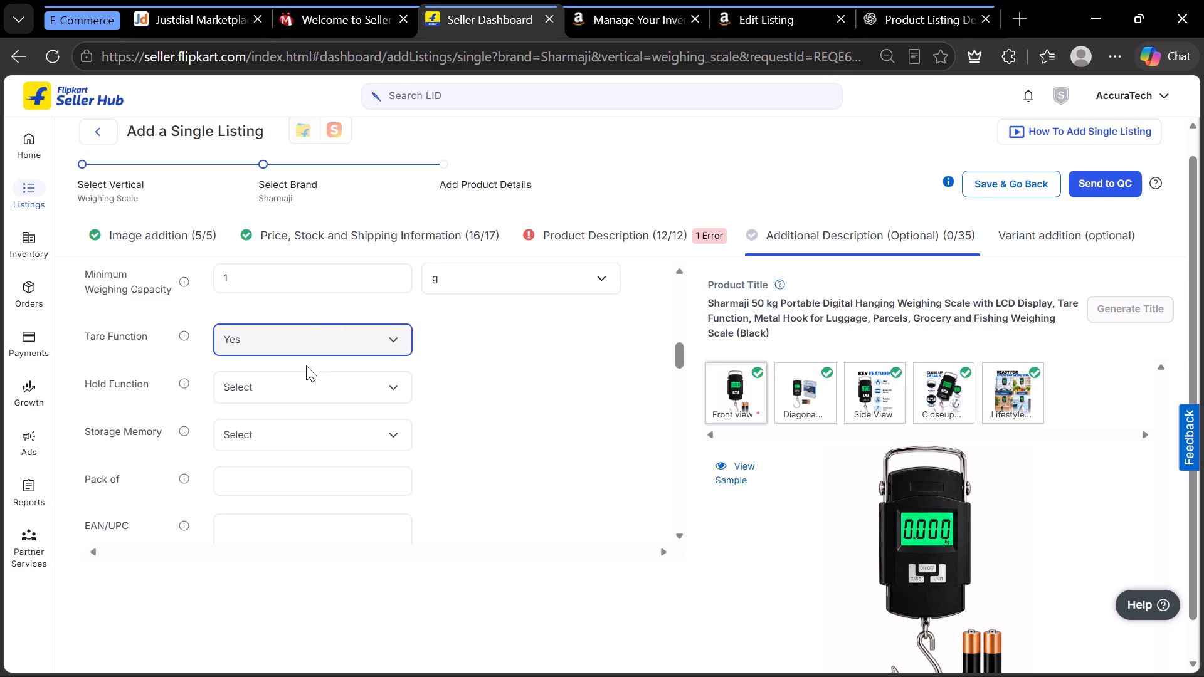
{"action": "left_click", "coordinate": [300, 383]}
{"action": "left_click", "coordinate": [243, 536]}
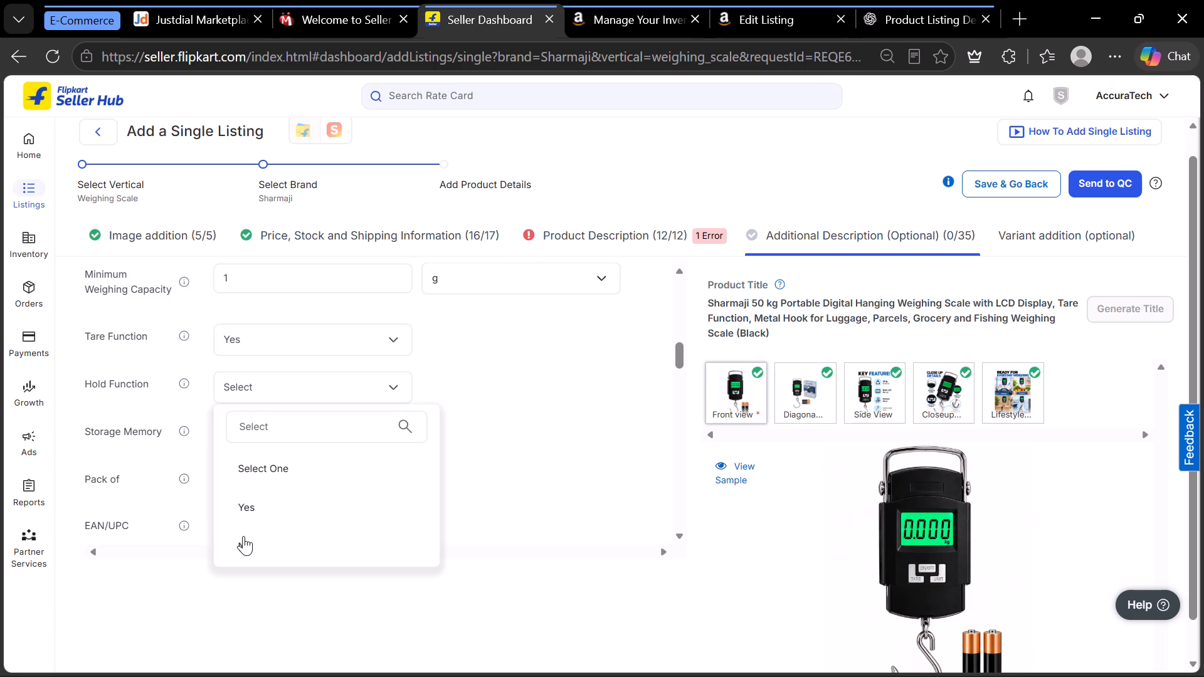
{"action": "right_click", "coordinate": [272, 542]}
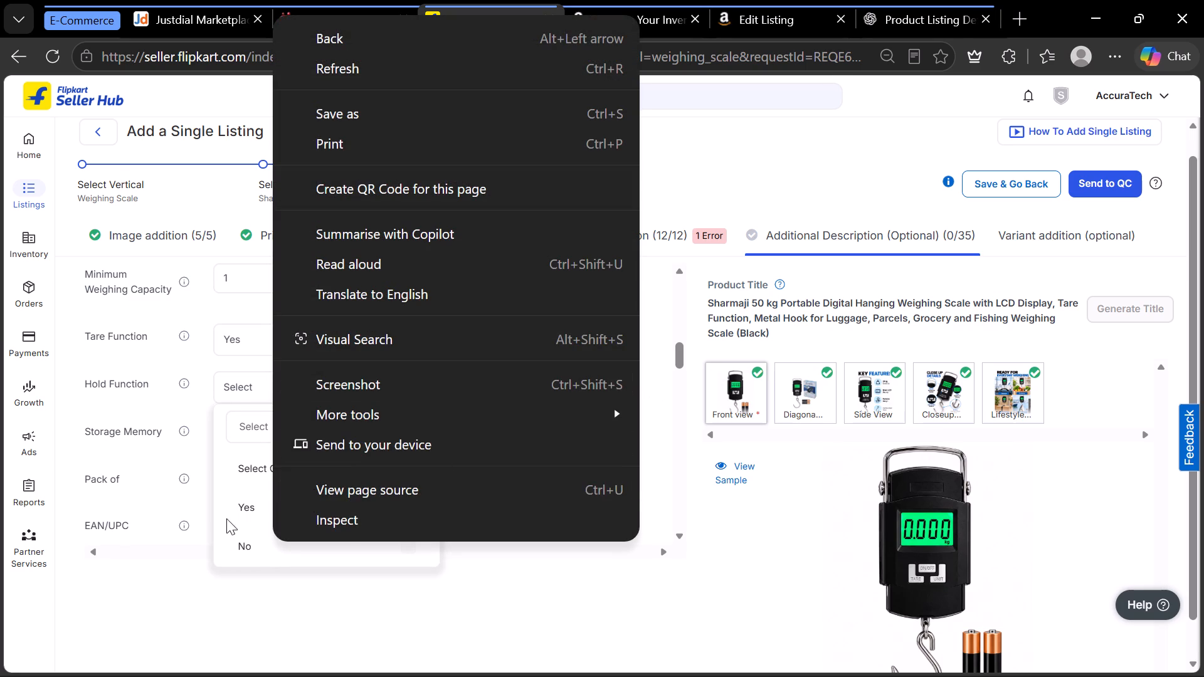
{"action": "left_click", "coordinate": [241, 543]}
{"action": "left_click", "coordinate": [241, 543]}
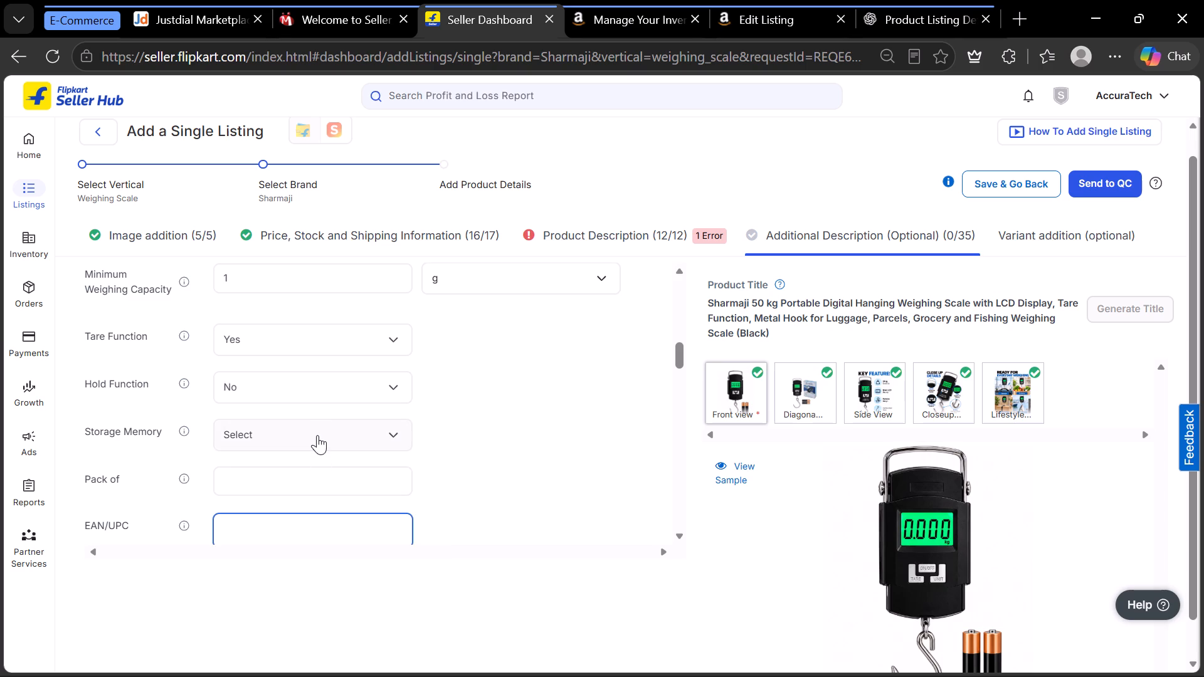
{"action": "left_click", "coordinate": [317, 435]}
{"action": "left_click", "coordinate": [255, 592]}
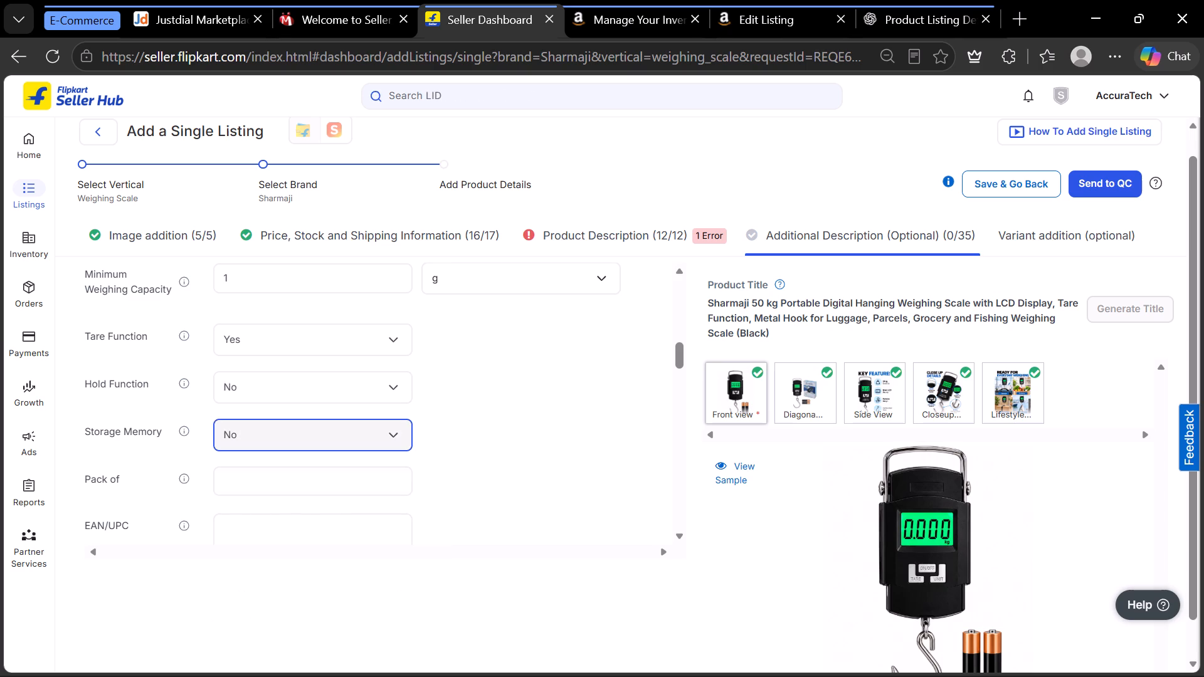
Set the Pack of quantity to 1.
{"action": "left_click", "coordinate": [325, 483]}
{"action": "key", "text": "1"}
Enter LCD as the Display value under Display Features.
{"action": "scroll", "coordinate": [576, 469], "scroll_direction": "down", "scroll_amount": 1}
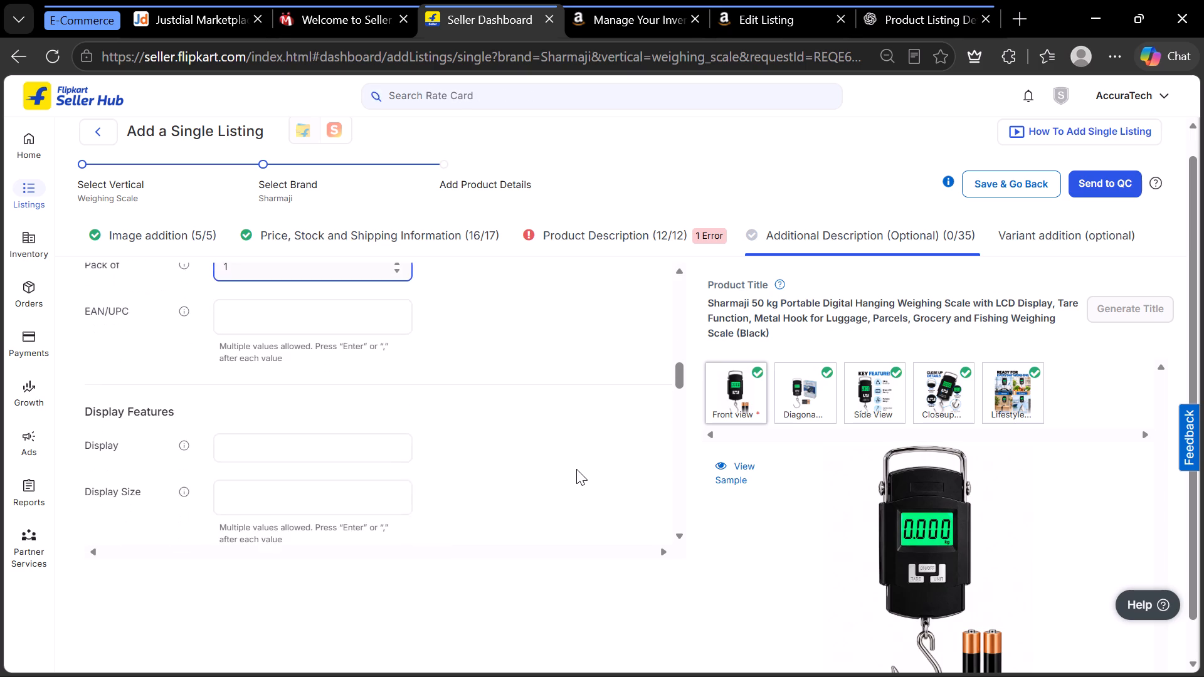
{"action": "scroll", "coordinate": [576, 469], "scroll_direction": "down", "scroll_amount": 2}
{"action": "left_click", "coordinate": [367, 359]}
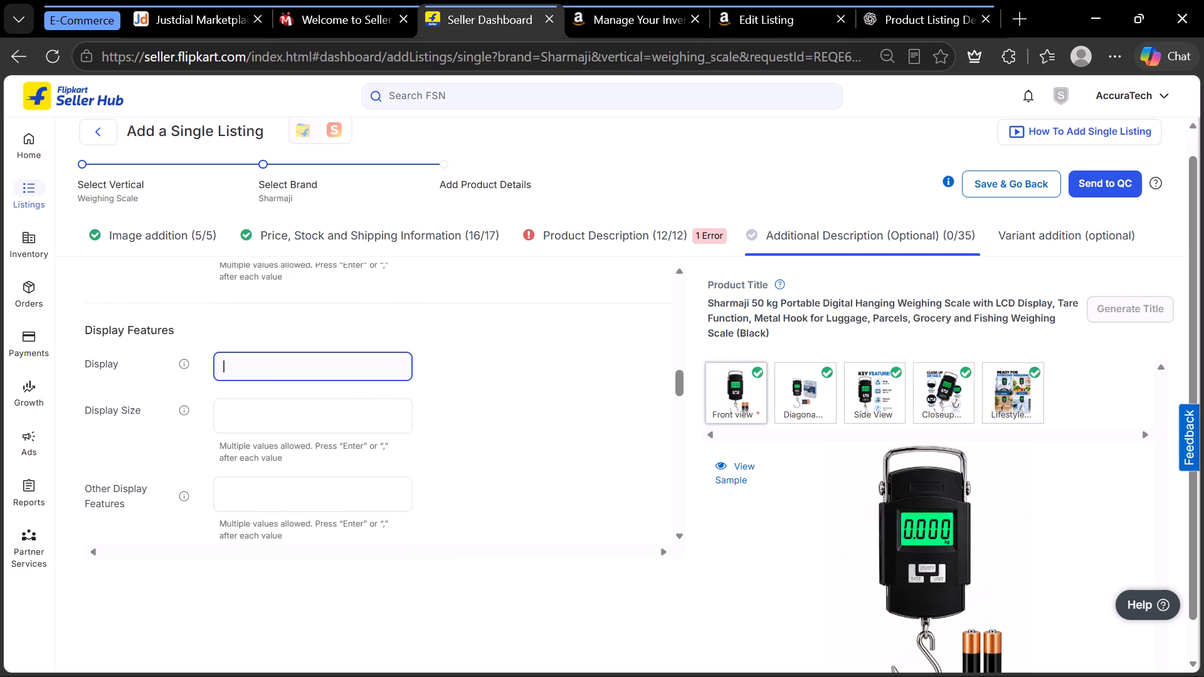
{"action": "key", "text": "shift+l"}
{"action": "type", "text": "CD"}
{"action": "key", "text": "Return"}
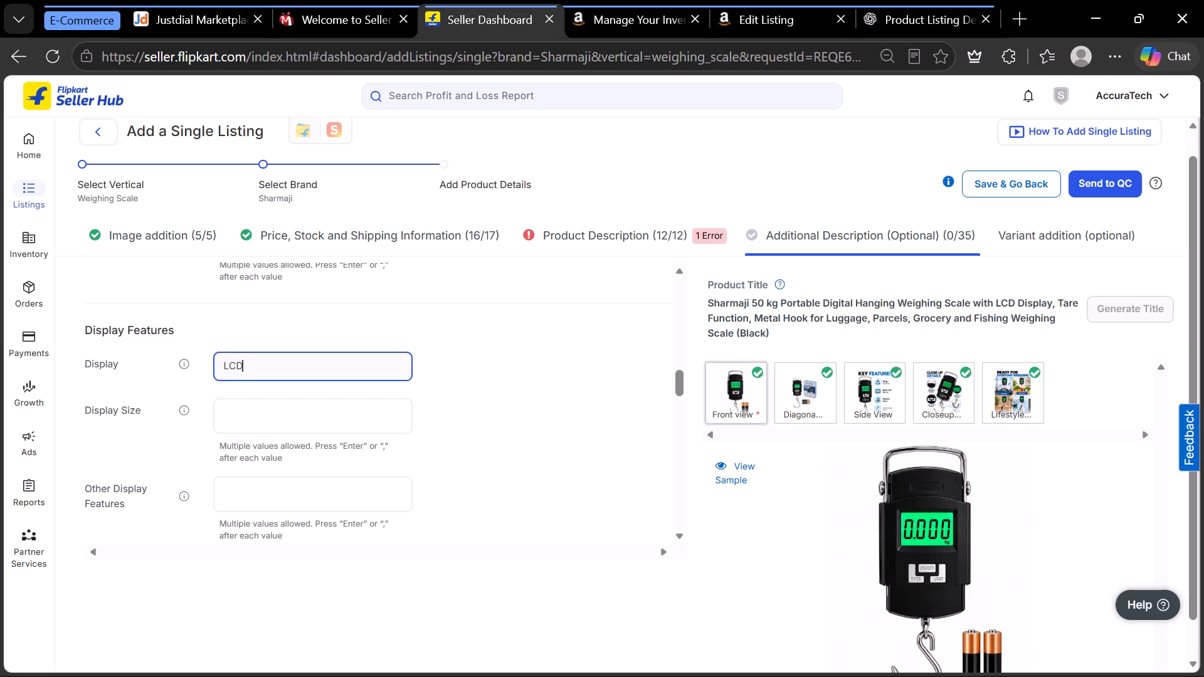
{"action": "left_click", "coordinate": [503, 443]}
Add "Backlight Display" to Other Display Features, leaving Display Size blank.
{"action": "scroll", "coordinate": [503, 443], "scroll_direction": "down", "scroll_amount": 1}
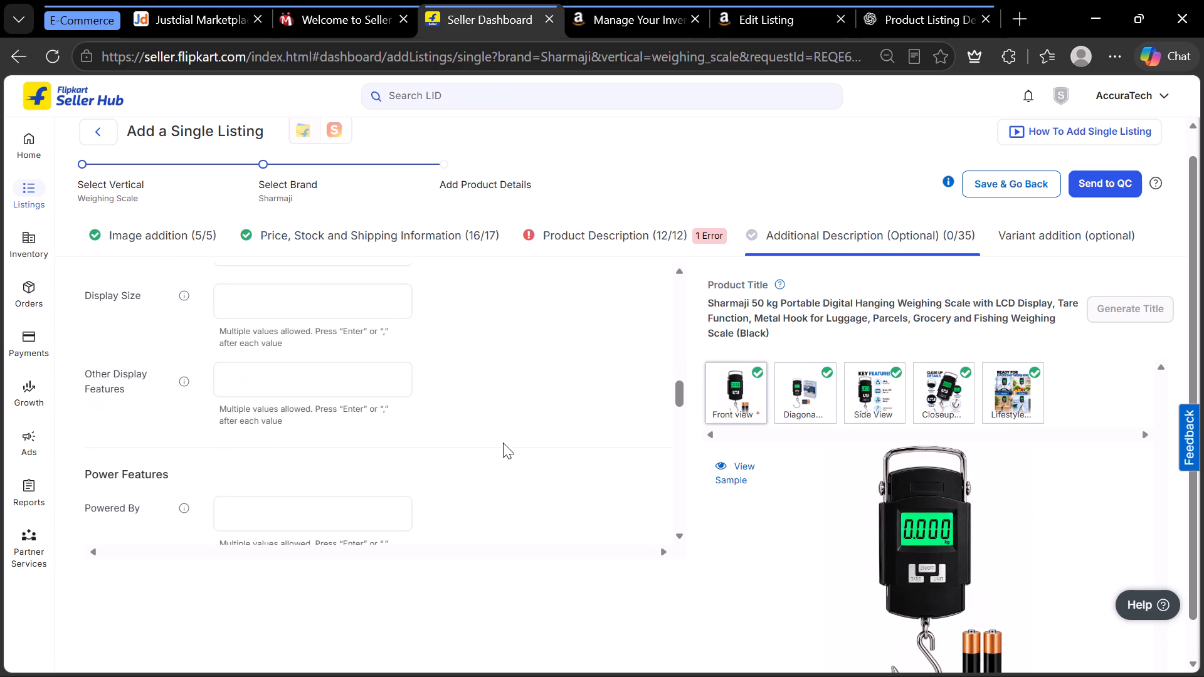
{"action": "left_click", "coordinate": [296, 377]}
{"action": "type", "text": "Backligh"}
{"action": "key", "text": "space"}
{"action": "key", "text": "BackSpace"}
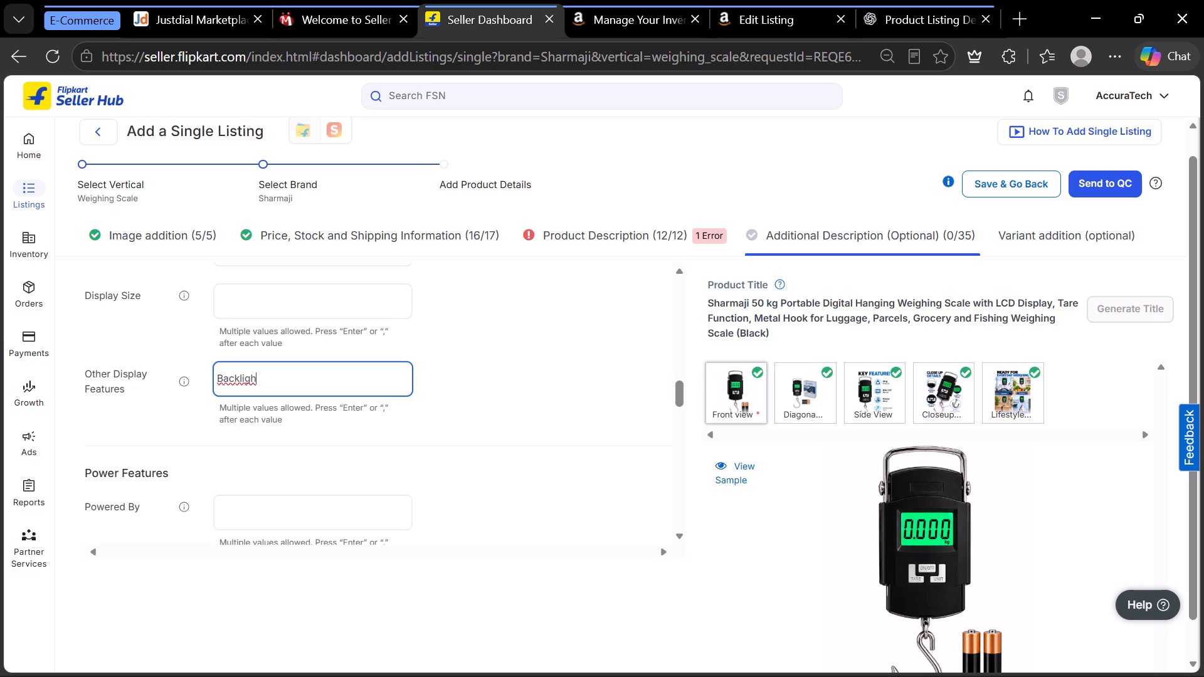
{"action": "type", "text": "t Display"}
{"action": "key", "text": "Return"}
Add "AAA Battery" as the Powered By value under Power Features.
{"action": "scroll", "coordinate": [488, 436], "scroll_direction": "down", "scroll_amount": 2}
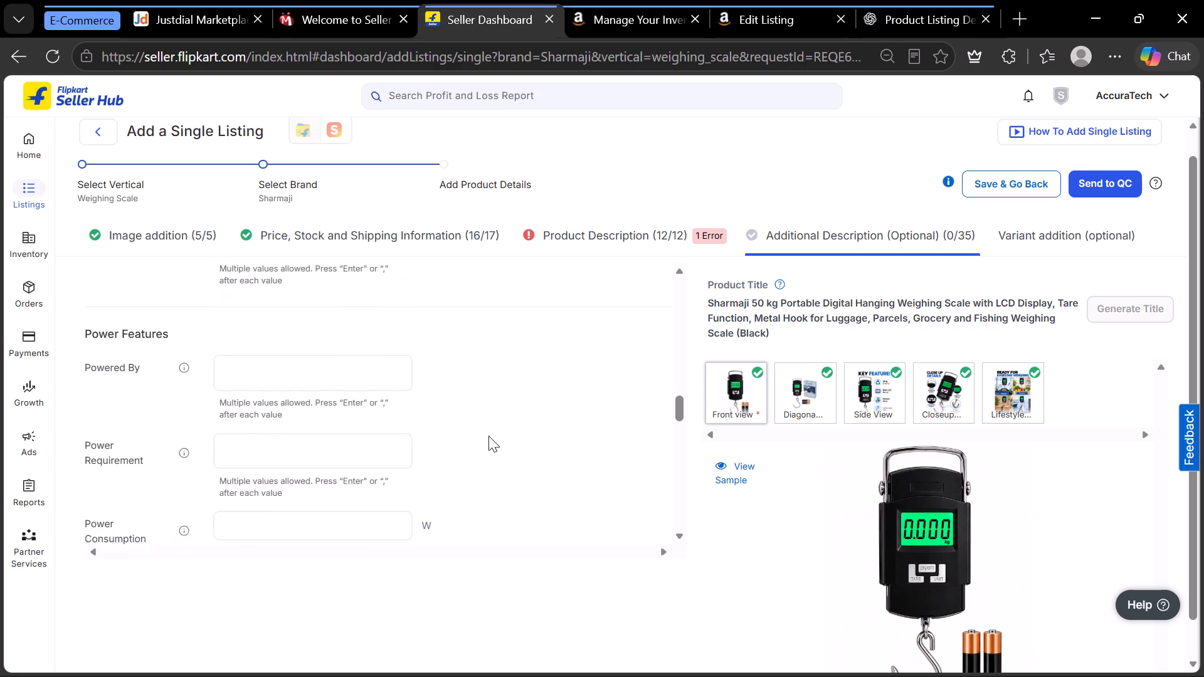
{"action": "scroll", "coordinate": [488, 436], "scroll_direction": "down", "scroll_amount": 2}
{"action": "scroll", "coordinate": [347, 352], "scroll_direction": "up", "scroll_amount": 1}
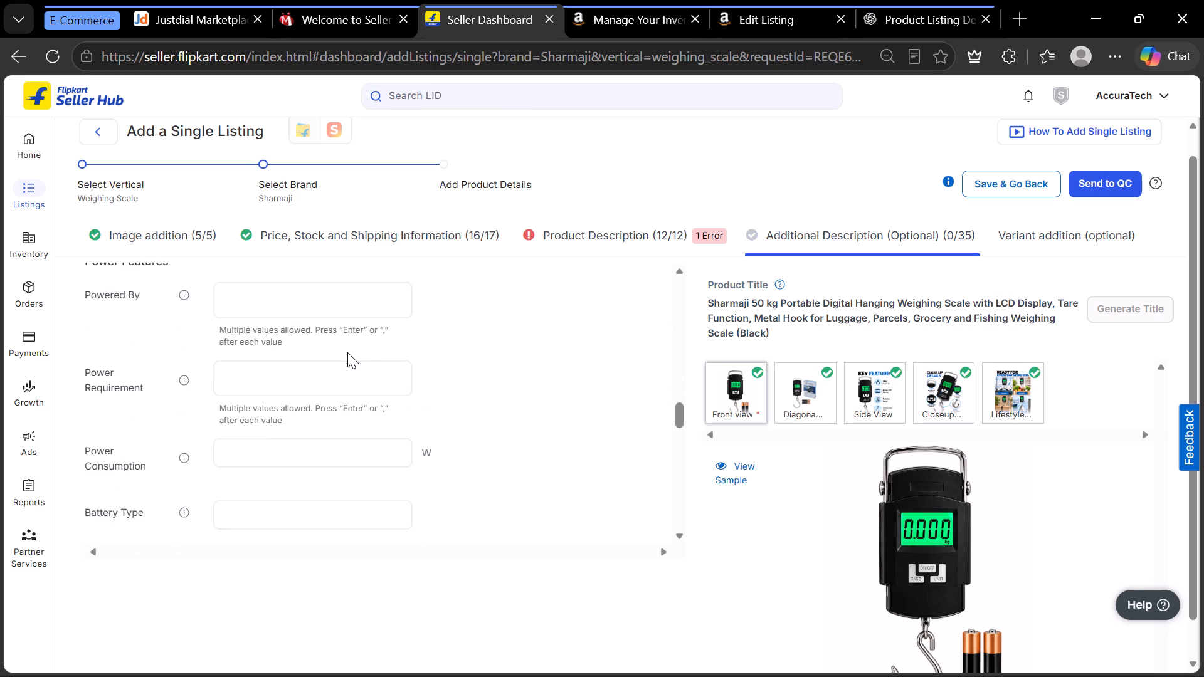
{"action": "scroll", "coordinate": [347, 352], "scroll_direction": "up", "scroll_amount": 1}
{"action": "left_click", "coordinate": [306, 305]}
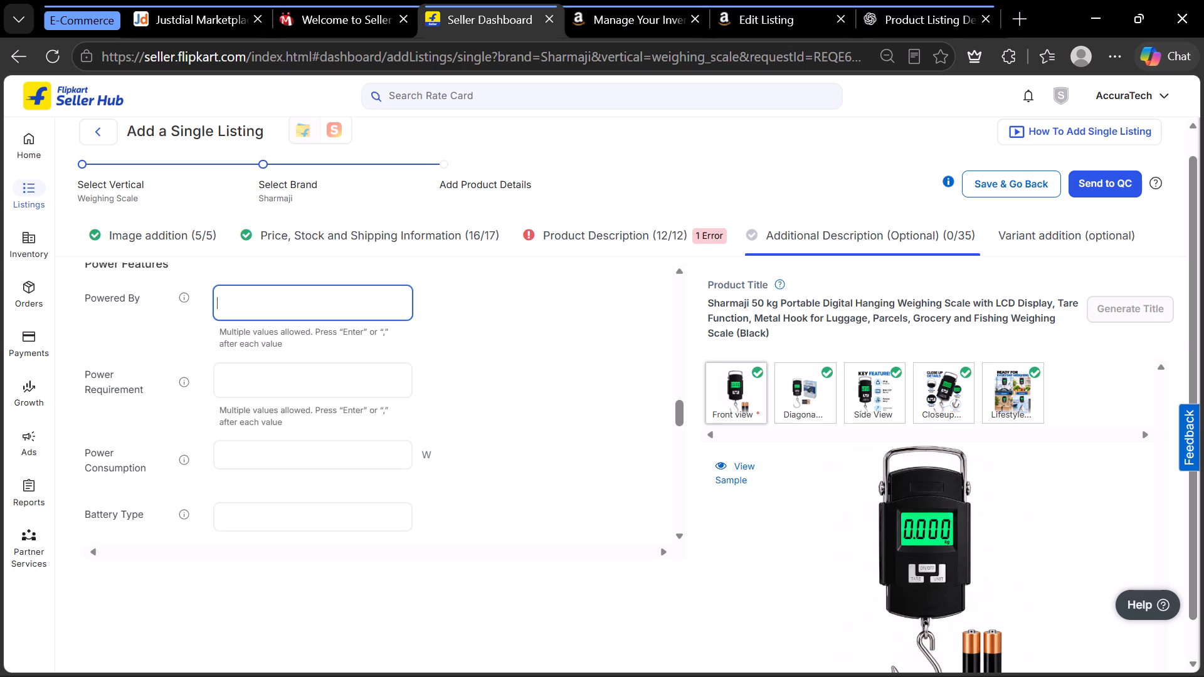
{"action": "type", "text": "AAA Battery"}
{"action": "key", "text": "Return"}
{"action": "scroll", "coordinate": [497, 376], "scroll_direction": "down", "scroll_amount": 2}
{"action": "key", "text": "shift+a"}
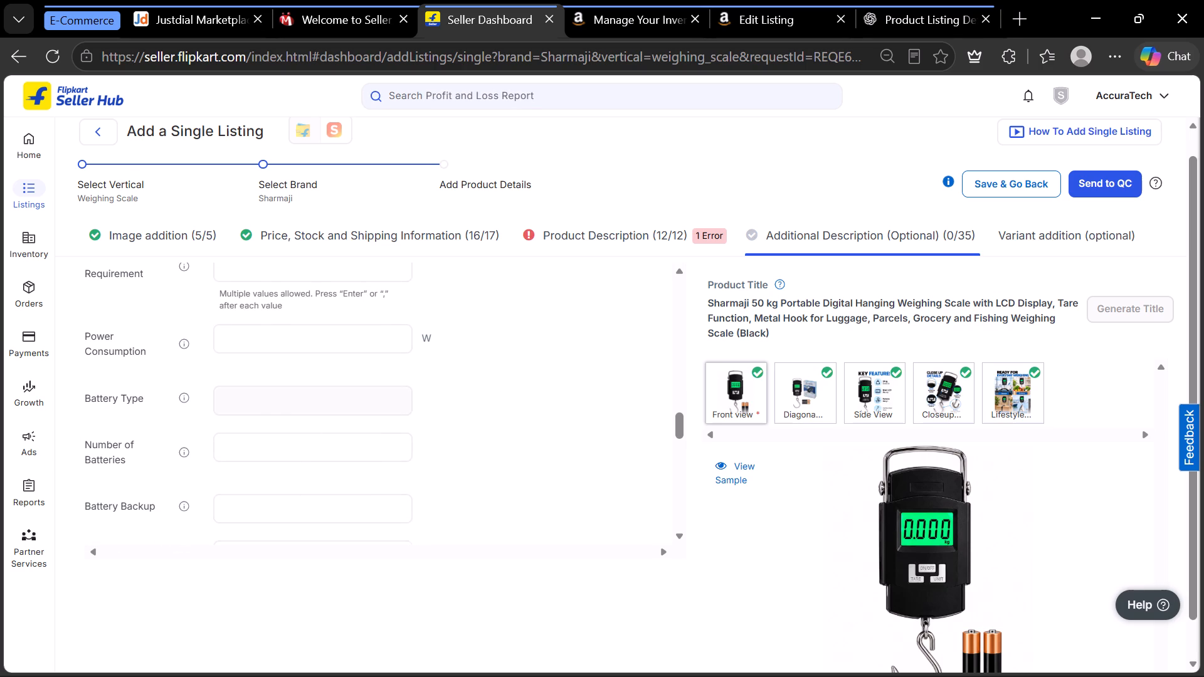
{"action": "key", "text": "BackSpace"}
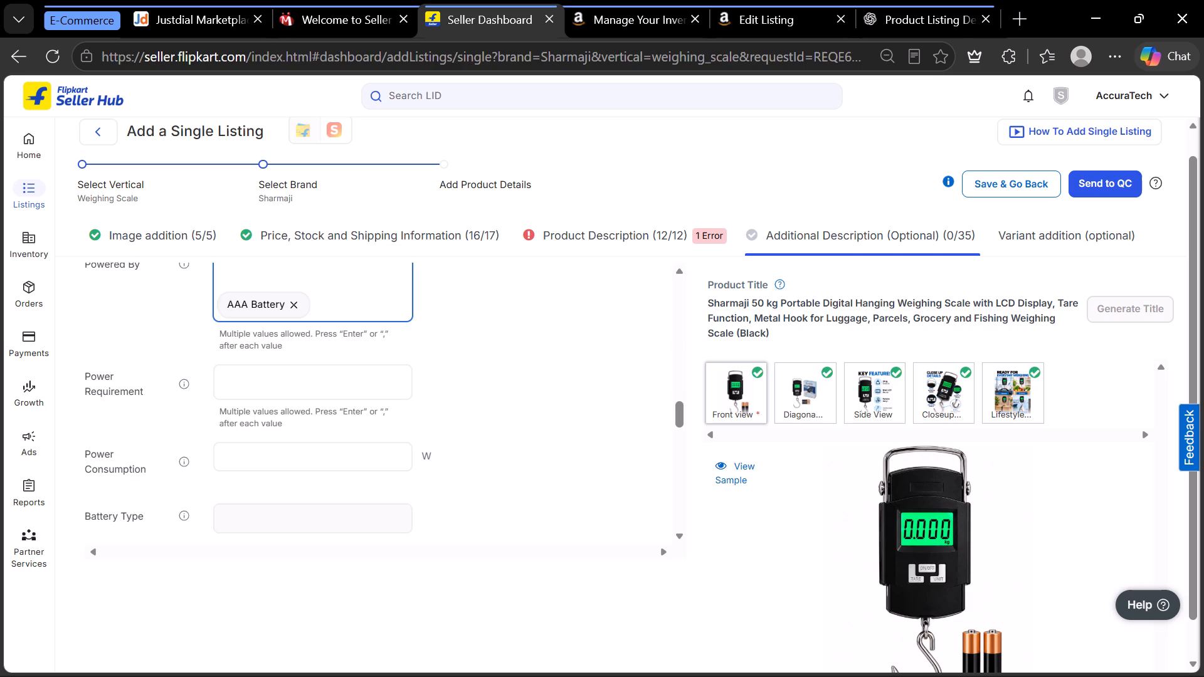
Set the Battery Type to AAA and the Number of Batteries to 2.
{"action": "left_click", "coordinate": [267, 520]}
{"action": "type", "text": "AAA"}
{"action": "key", "text": "Return"}
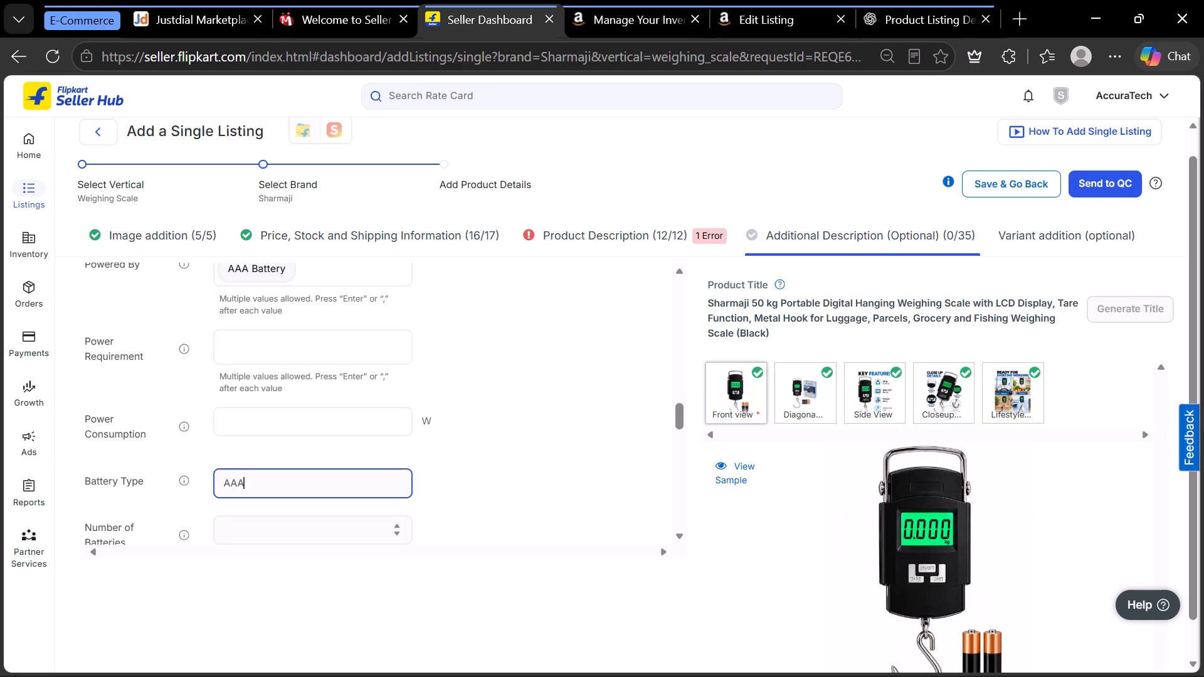
{"action": "scroll", "coordinate": [487, 487], "scroll_direction": "down", "scroll_amount": 2}
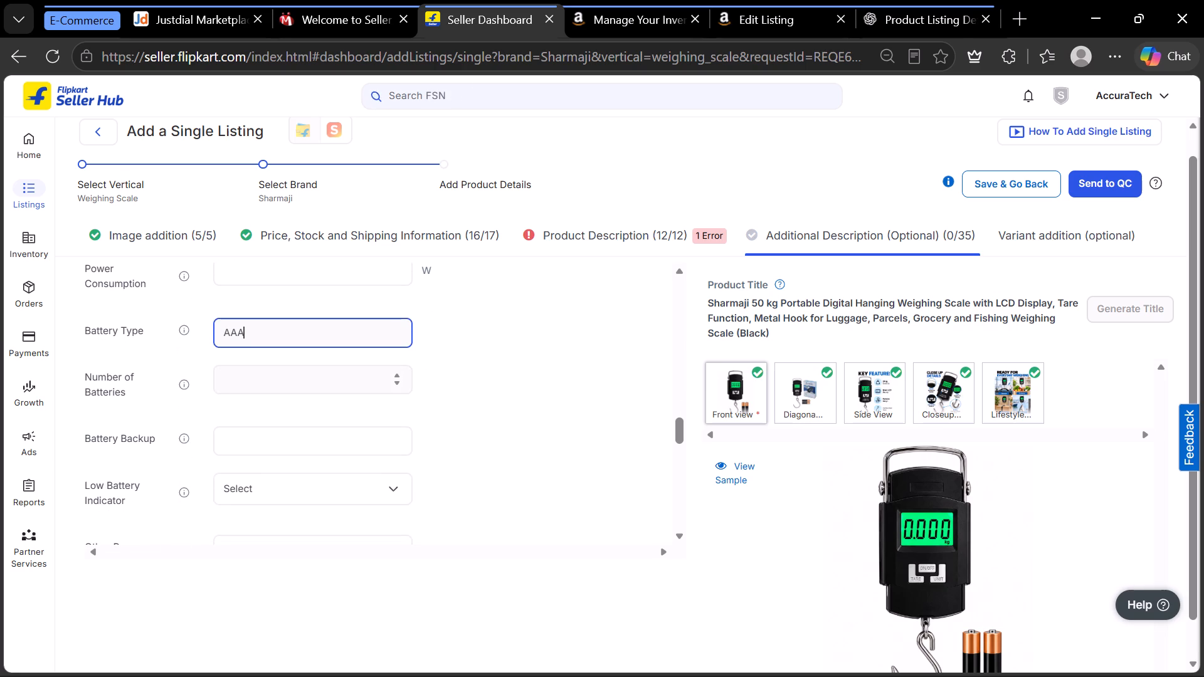
{"action": "left_click", "coordinate": [322, 380]}
{"action": "key", "text": "2"}
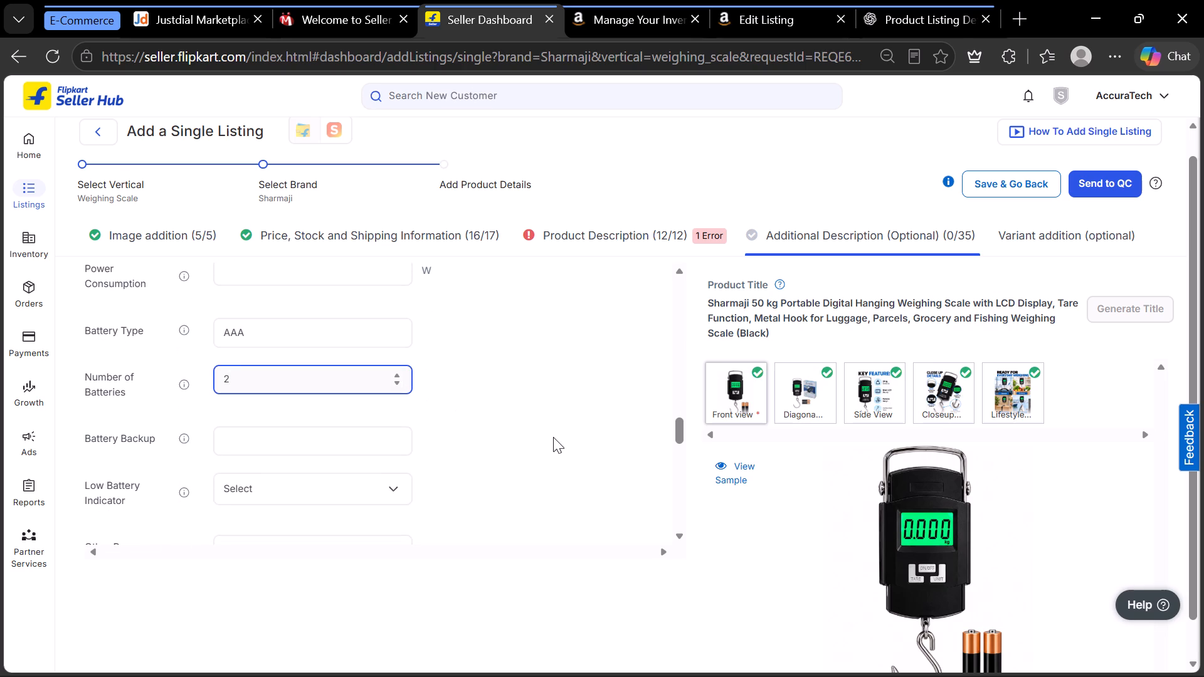
Set both the Domestic Warranty and the International Warranty to 0 years in the additional description.
{"action": "scroll", "coordinate": [553, 437], "scroll_direction": "down", "scroll_amount": 4}
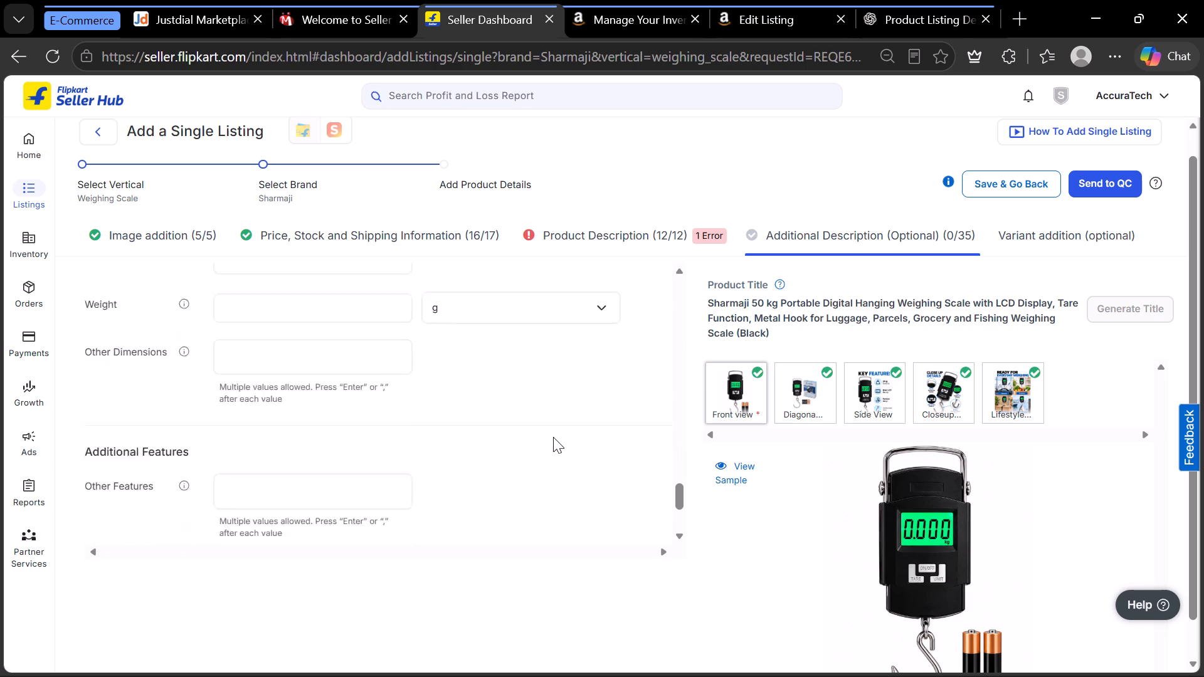
{"action": "scroll", "coordinate": [553, 437], "scroll_direction": "down", "scroll_amount": 4}
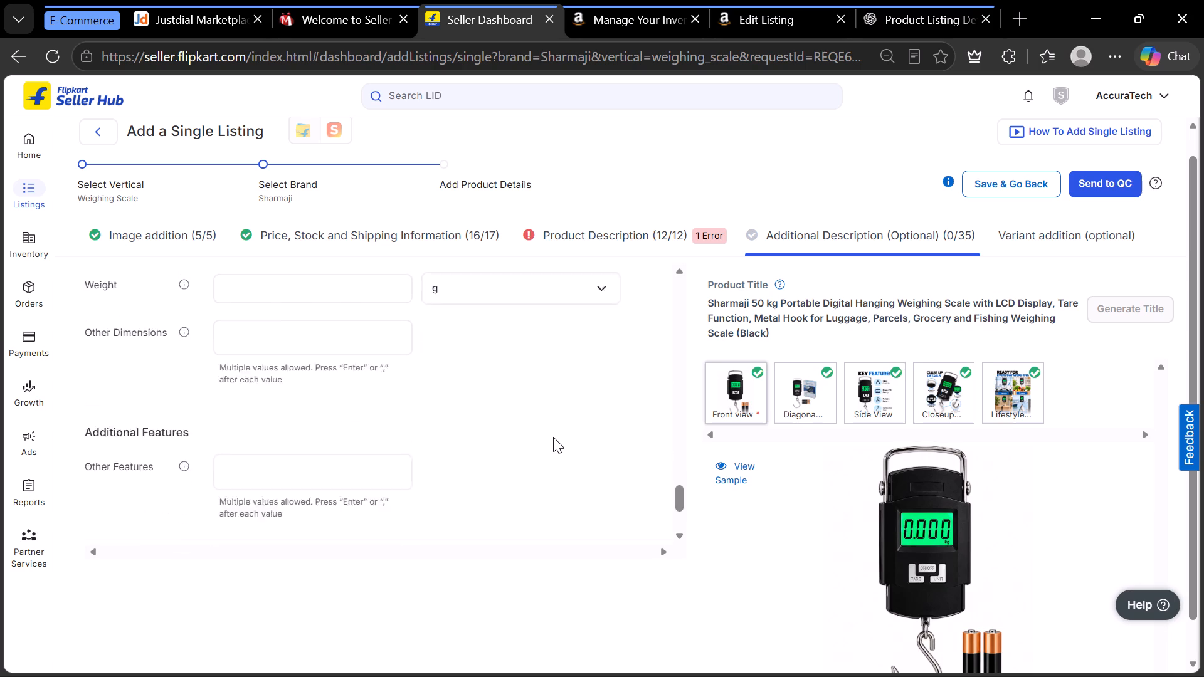
{"action": "scroll", "coordinate": [553, 437], "scroll_direction": "down", "scroll_amount": 2}
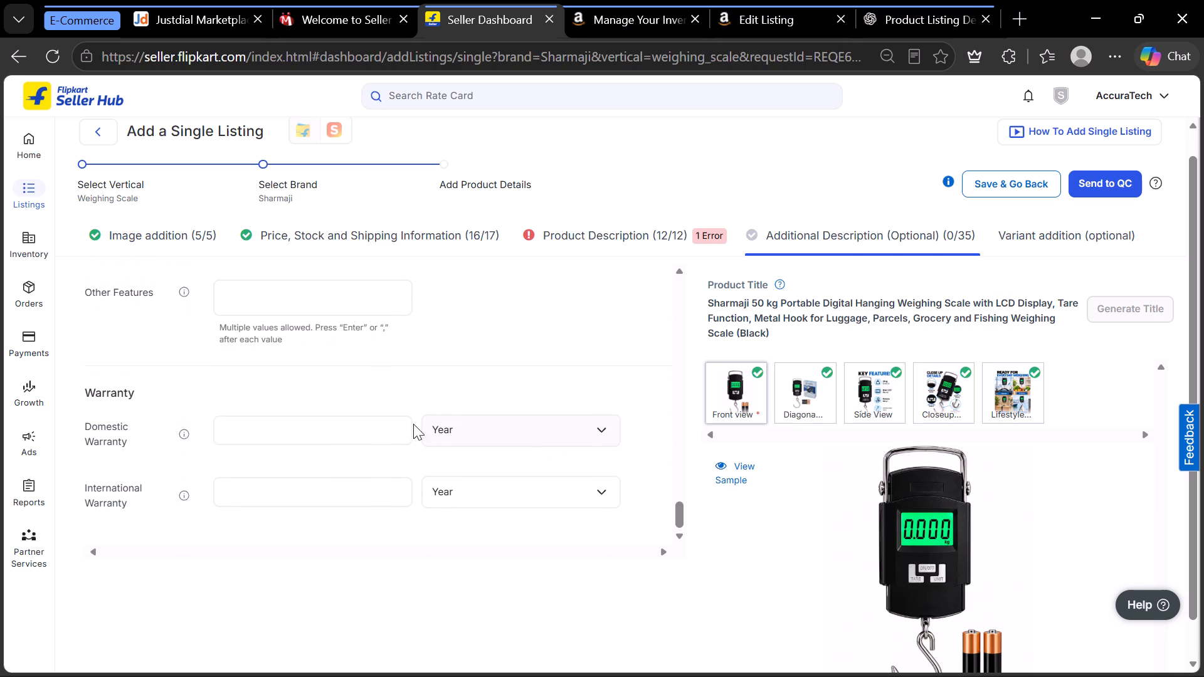
{"action": "left_click", "coordinate": [394, 426]}
{"action": "key", "text": "BackSpace"}
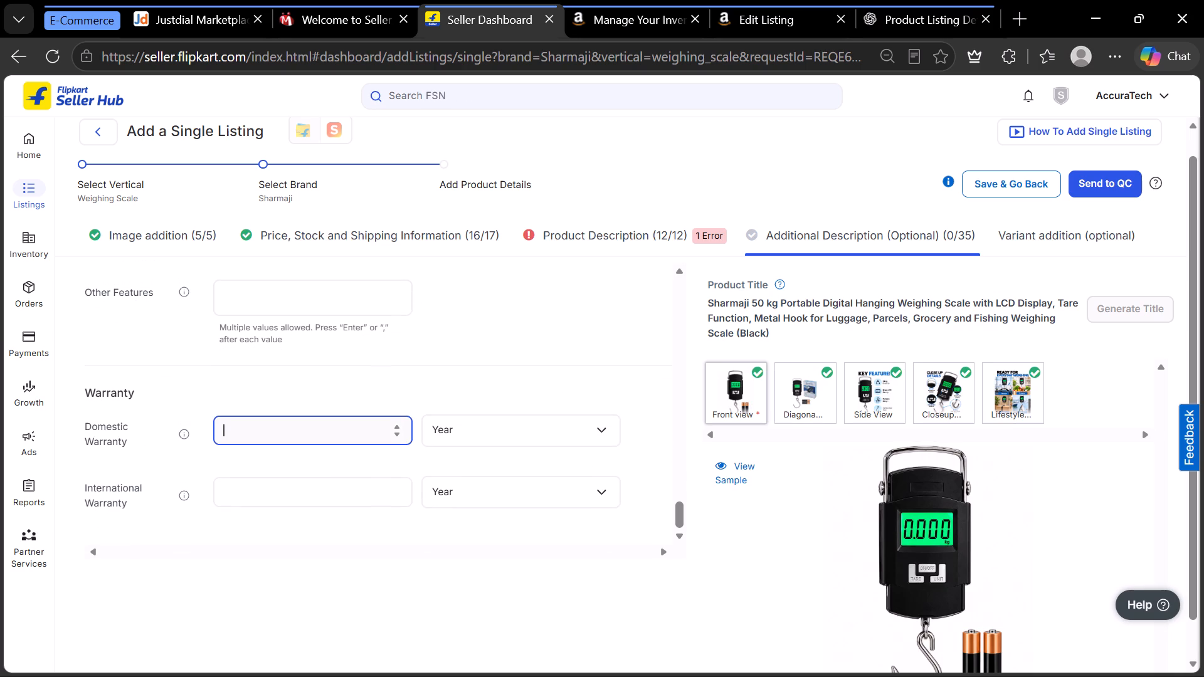
{"action": "key", "text": "0"}
{"action": "left_click", "coordinate": [359, 493]}
{"action": "key", "text": "0"}
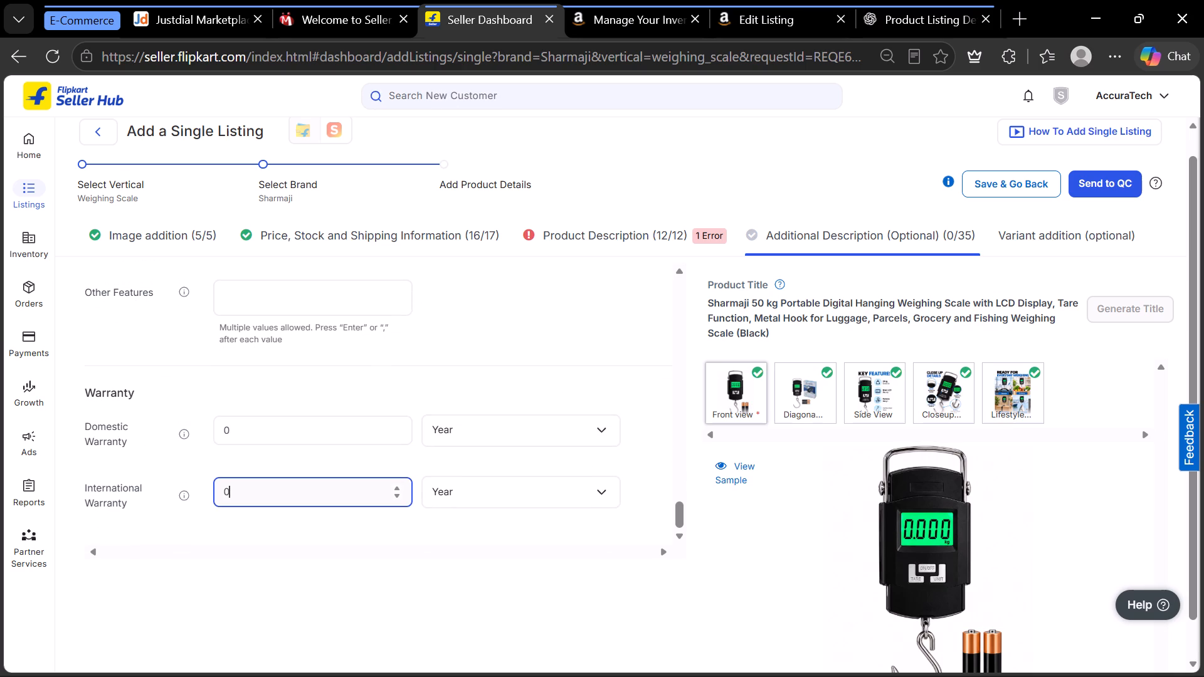
Shorten the Model Name in Product Description by deleting "for Luggage, Parcels, Grocery and Fishing" after "Metal Hook", and save it.
{"action": "left_click", "coordinate": [635, 237]}
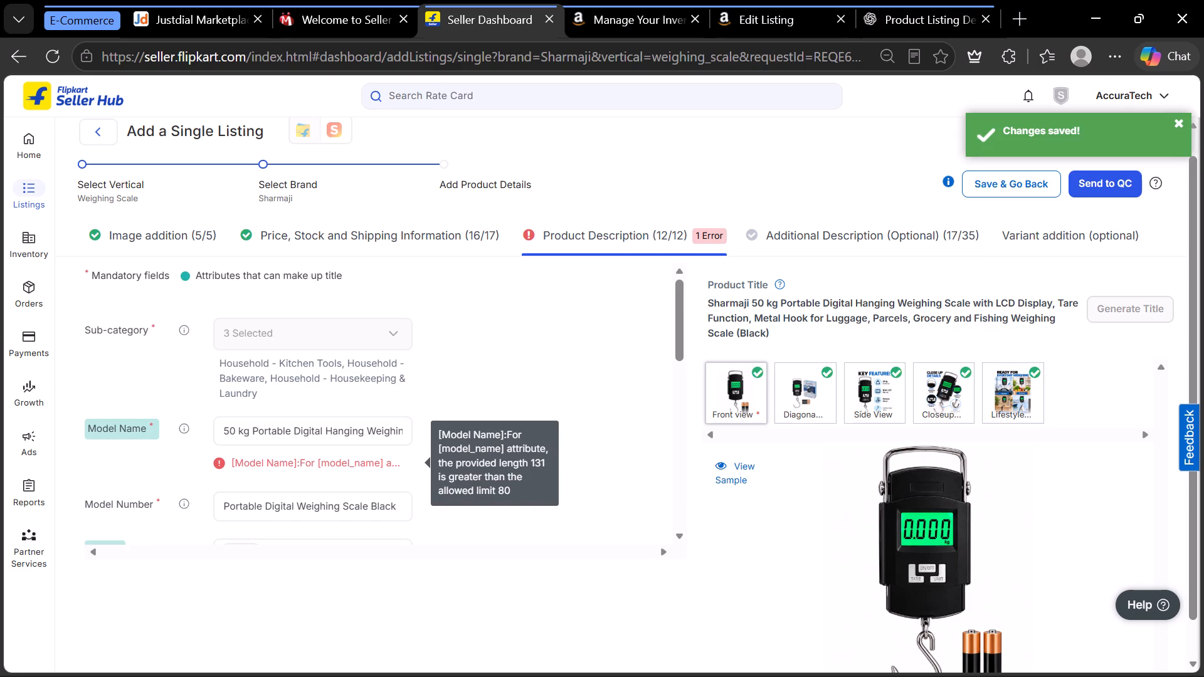
{"action": "left_click", "coordinate": [386, 431]}
{"action": "key", "text": "Right"}
{"action": "key", "text": "Right"}
{"action": "key", "text": "Right"}
{"action": "key", "text": "Right"}
{"action": "key", "text": "Right"}
{"action": "key", "text": "Right"}
{"action": "key", "text": "Right"}
{"action": "key", "text": "Right"}
{"action": "key", "text": "Right"}
{"action": "key", "text": "Right"}
{"action": "key", "text": "Right"}
{"action": "key", "text": "Right"}
{"action": "key", "text": "Right"}
{"action": "key", "text": "Right"}
{"action": "key", "text": "Right"}
{"action": "key", "text": "Right"}
{"action": "key", "text": "Right"}
{"action": "key", "text": "Right"}
{"action": "key", "text": "Right"}
{"action": "key", "text": "Right"}
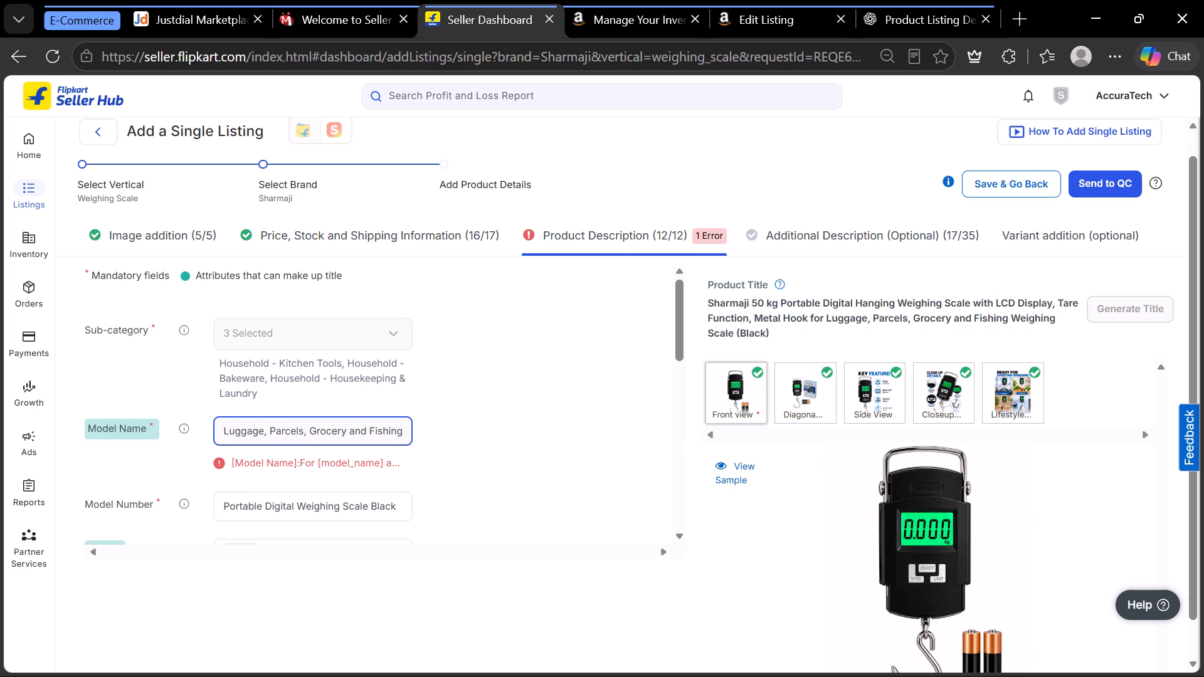
{"action": "key", "text": "BackSpace"}
{"action": "key", "text": "BackSpace"}
{"action": "key", "text": "BackSpace"}
{"action": "key", "text": "BackSpace"}
{"action": "key", "text": "BackSpace"}
{"action": "key", "text": "BackSpace"}
{"action": "key", "text": "BackSpace"}
{"action": "key", "text": "BackSpace"}
{"action": "key", "text": "BackSpace"}
{"action": "key", "text": "BackSpace"}
{"action": "key", "text": "BackSpace"}
{"action": "key", "text": "BackSpace"}
{"action": "key", "text": "BackSpace"}
{"action": "key", "text": "BackSpace"}
{"action": "key", "text": "BackSpace"}
{"action": "key", "text": "BackSpace"}
{"action": "key", "text": "BackSpace"}
{"action": "key", "text": "BackSpace"}
{"action": "key", "text": "BackSpace"}
{"action": "key", "text": "BackSpace"}
{"action": "key", "text": "BackSpace"}
{"action": "key", "text": "BackSpace"}
{"action": "key", "text": "BackSpace"}
{"action": "key", "text": "BackSpace"}
{"action": "key", "text": "BackSpace"}
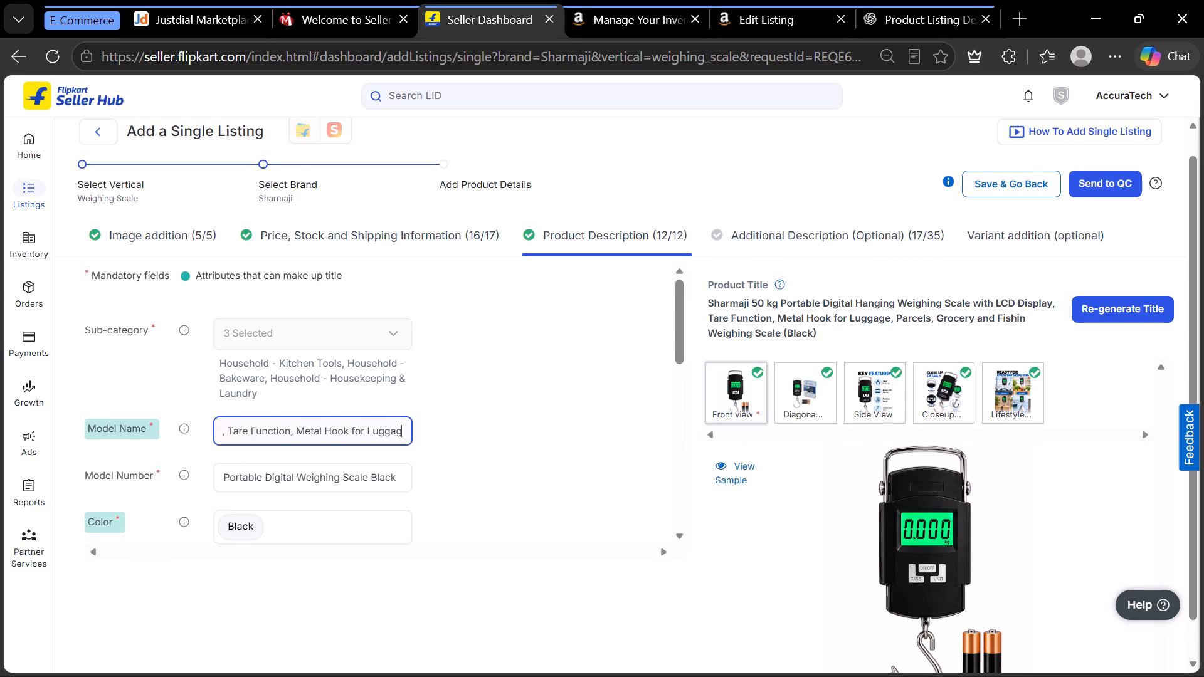
{"action": "key", "text": "backslash"}
{"action": "key", "text": "BackSpace"}
{"action": "key", "text": "BackSpace"}
{"action": "key", "text": "BackSpace"}
{"action": "key", "text": "BackSpace"}
{"action": "key", "text": "BackSpace"}
{"action": "key", "text": "BackSpace"}
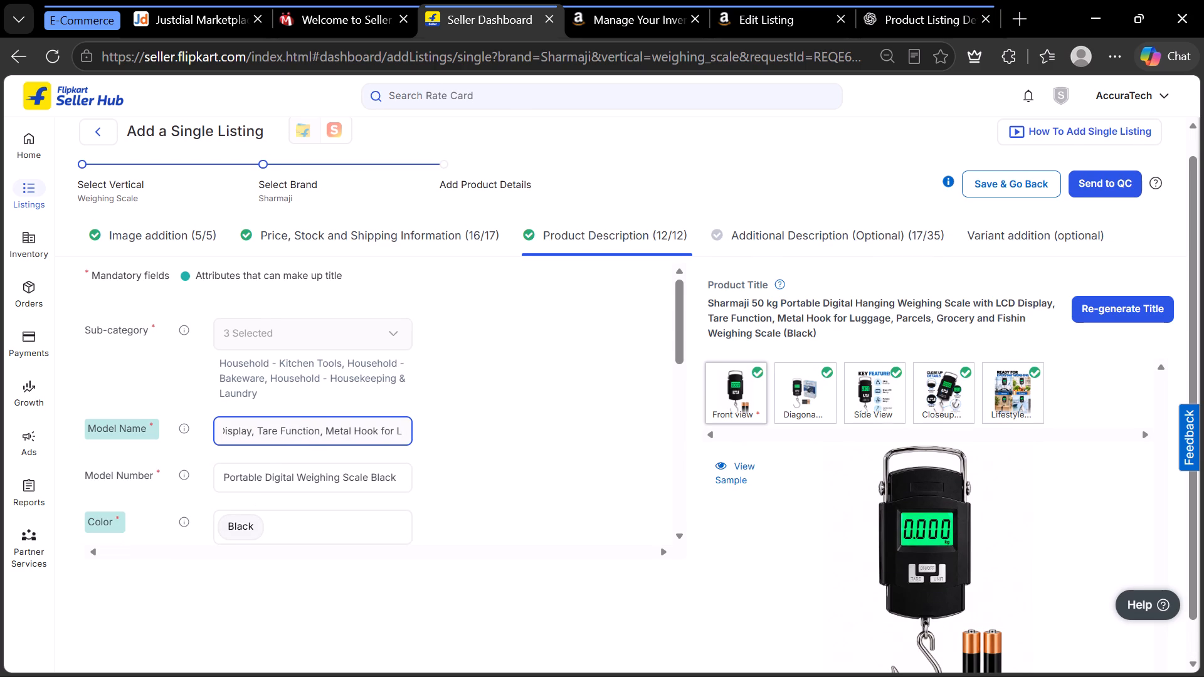
{"action": "key", "text": "BackSpace"}
{"action": "key", "text": "BackSpace"}
{"action": "key", "text": "BackSpace"}
{"action": "key", "text": "BackSpace"}
{"action": "key", "text": "BackSpace"}
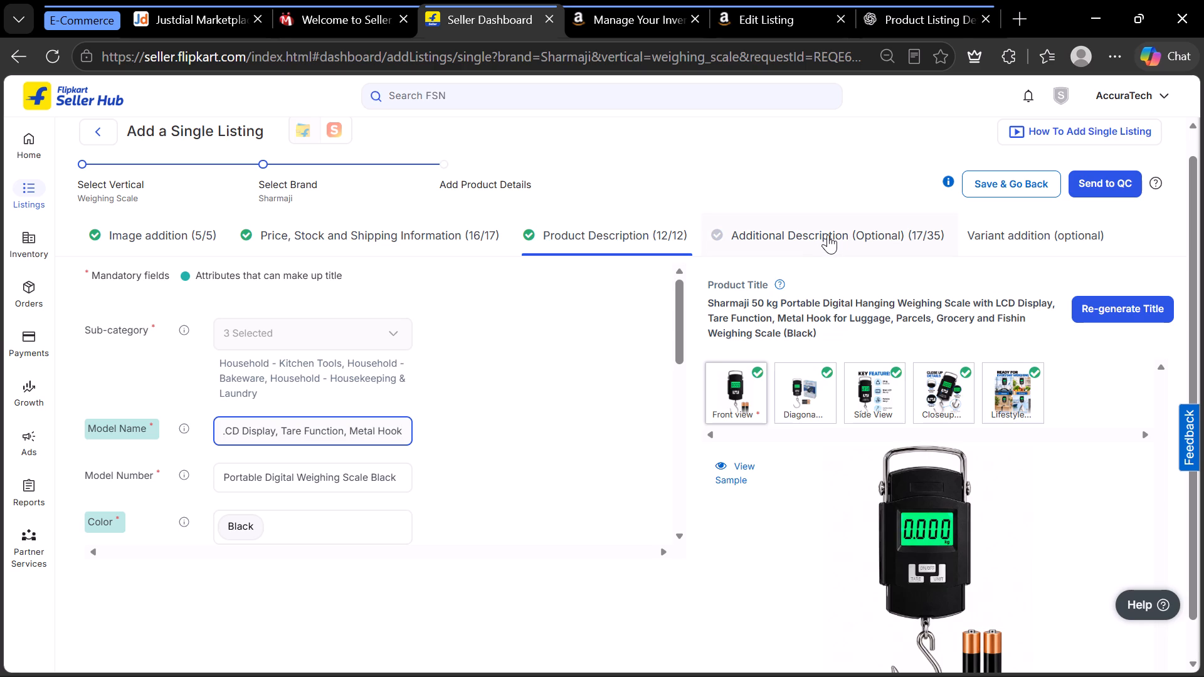
{"action": "left_click", "coordinate": [828, 234]}
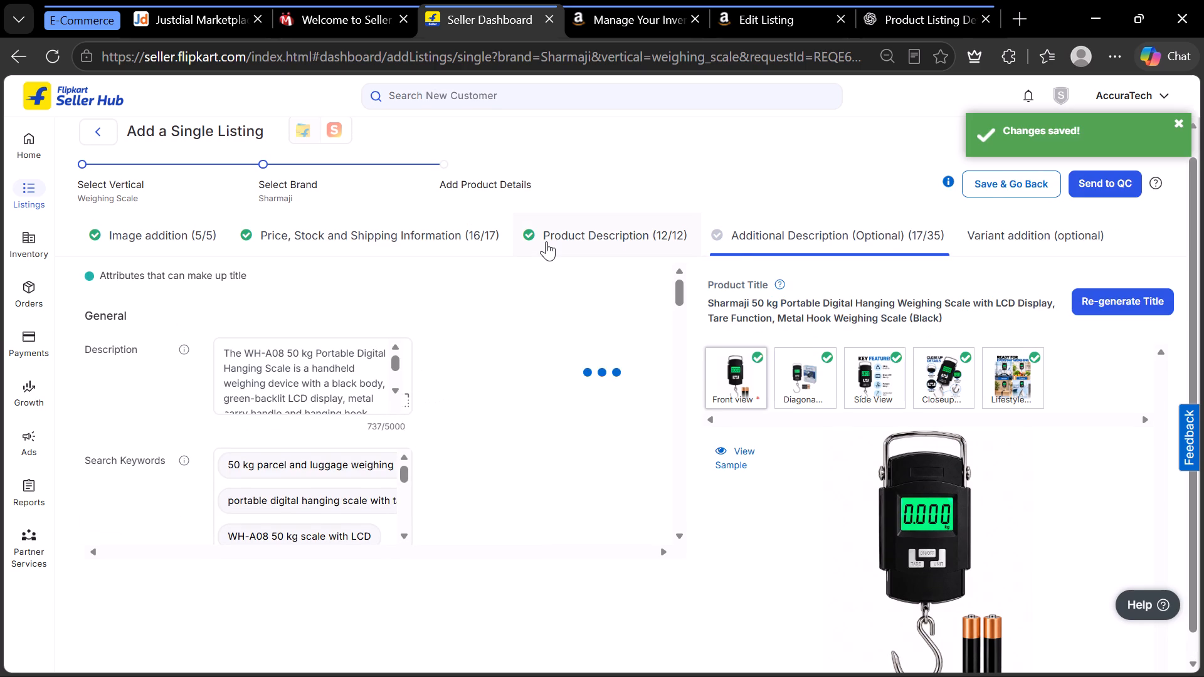
Remove "Tare Function," from the Model Name so it reads "50 kg Portable Digital Hanging Weighing Scale with LCD Display, Metal Hook", and save it.
{"action": "left_click", "coordinate": [546, 241]}
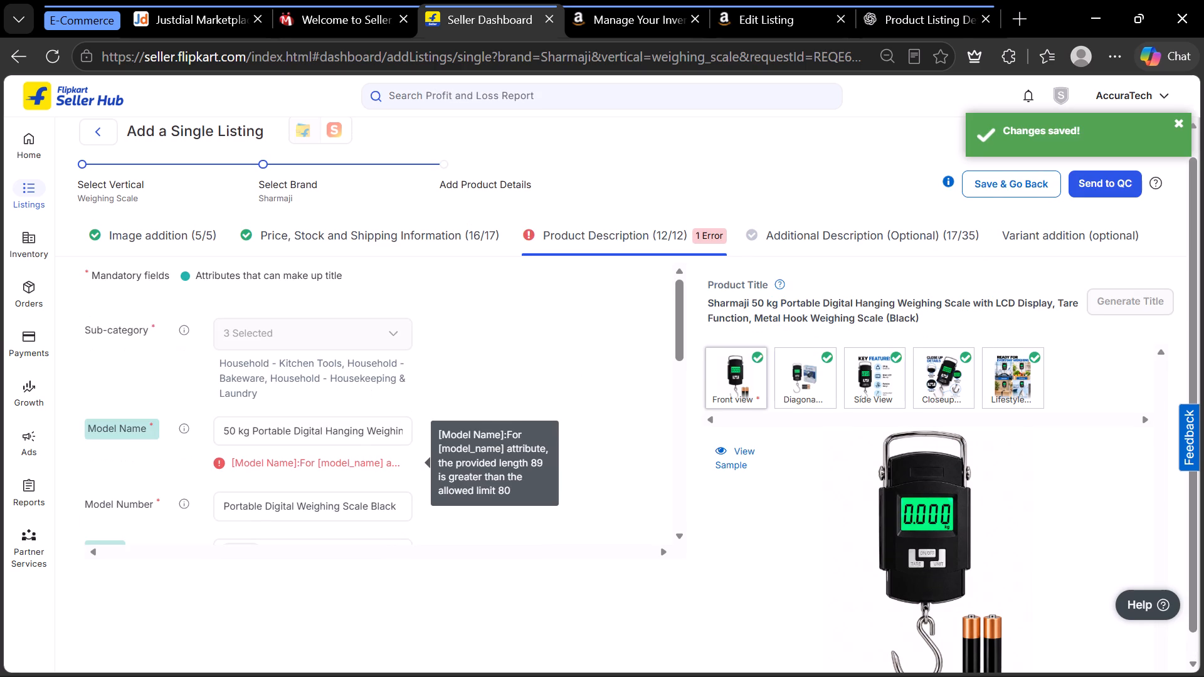
{"action": "left_click", "coordinate": [392, 431]}
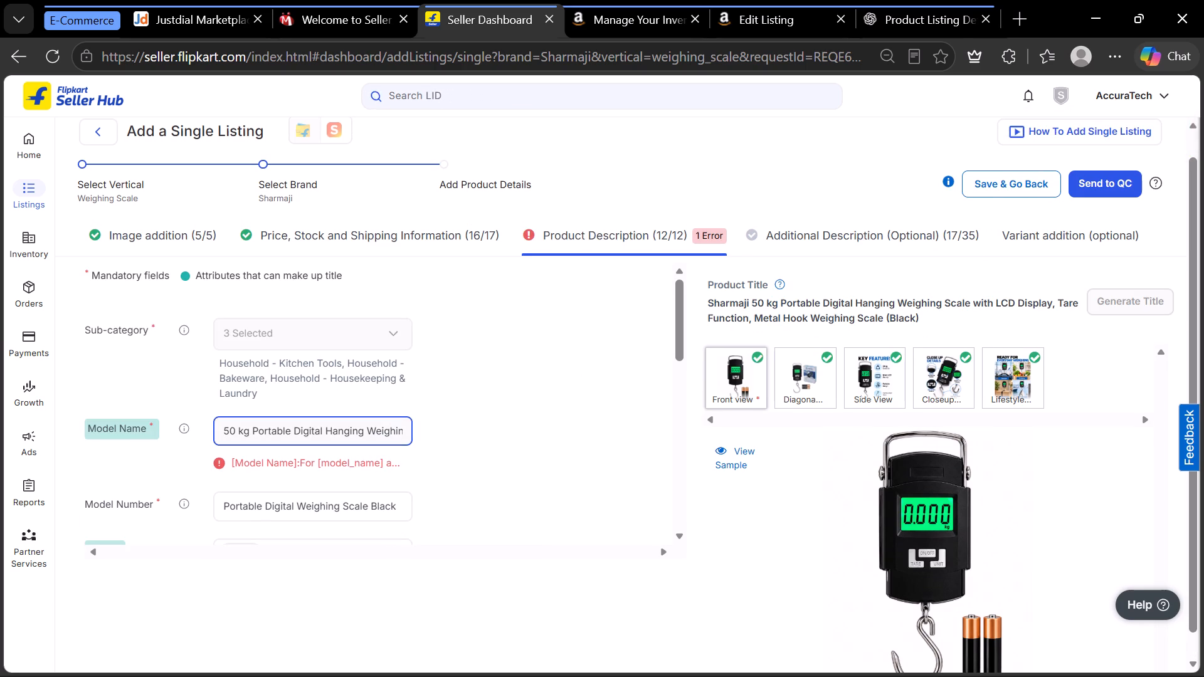
{"action": "key", "text": "Right"}
{"action": "key", "text": "Right"}
{"action": "key", "text": "Right"}
{"action": "key", "text": "Right"}
{"action": "key", "text": "Right"}
{"action": "key", "text": "Right"}
{"action": "key", "text": "Right"}
{"action": "key", "text": "Right"}
{"action": "key", "text": "Right"}
{"action": "key", "text": "Right"}
{"action": "key", "text": "Right"}
{"action": "key", "text": "Right"}
{"action": "key", "text": "Right"}
{"action": "key", "text": "Right"}
{"action": "key", "text": "Right"}
{"action": "key", "text": "Right"}
{"action": "key", "text": "Right"}
{"action": "key", "text": "Right"}
{"action": "key", "text": "Right"}
{"action": "key", "text": "Right"}
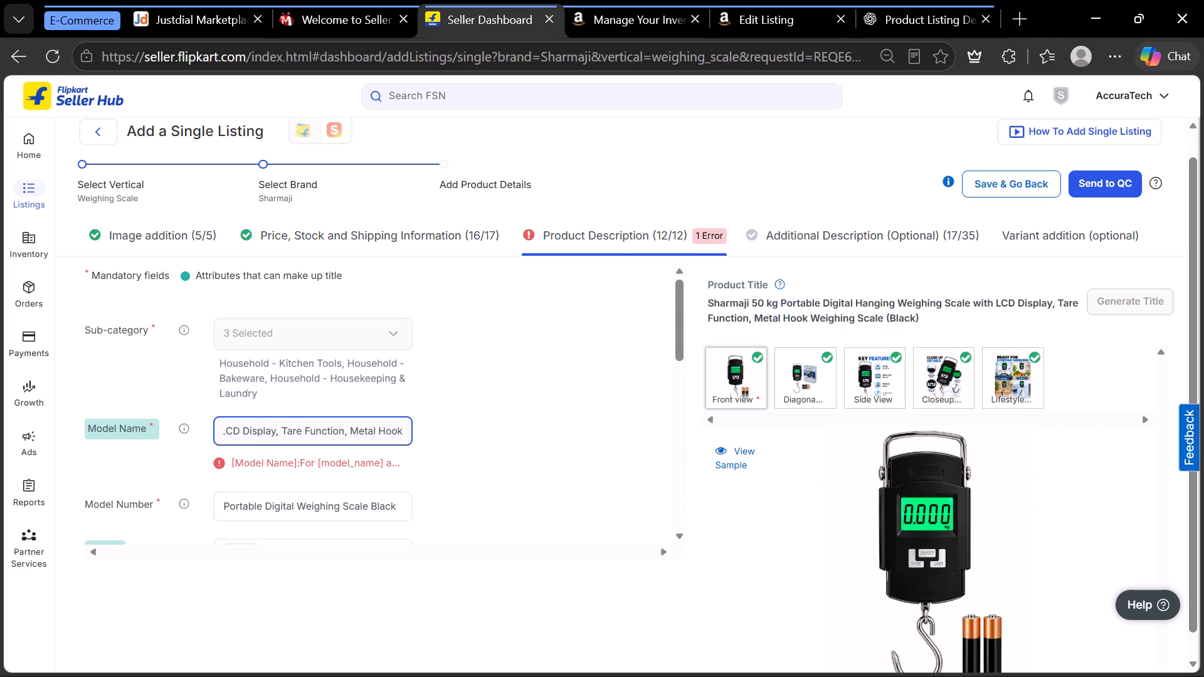
{"action": "key", "text": "Left"}
{"action": "key", "text": "Left"}
{"action": "key", "text": "Left"}
{"action": "key", "text": "Left"}
{"action": "key", "text": "Left"}
{"action": "key", "text": "Left"}
{"action": "key", "text": "Left"}
{"action": "key", "text": "Left"}
{"action": "key", "text": "Left"}
{"action": "key", "text": "Left"}
{"action": "key", "text": "Left"}
{"action": "key", "text": "Right"}
{"action": "key", "text": "BackSpace"}
{"action": "key", "text": "BackSpace"}
{"action": "key", "text": "BackSpace"}
{"action": "key", "text": "BackSpace"}
{"action": "key", "text": "BackSpace"}
{"action": "key", "text": "BackSpace"}
{"action": "key", "text": "BackSpace"}
{"action": "key", "text": "BackSpace"}
{"action": "key", "text": "BackSpace"}
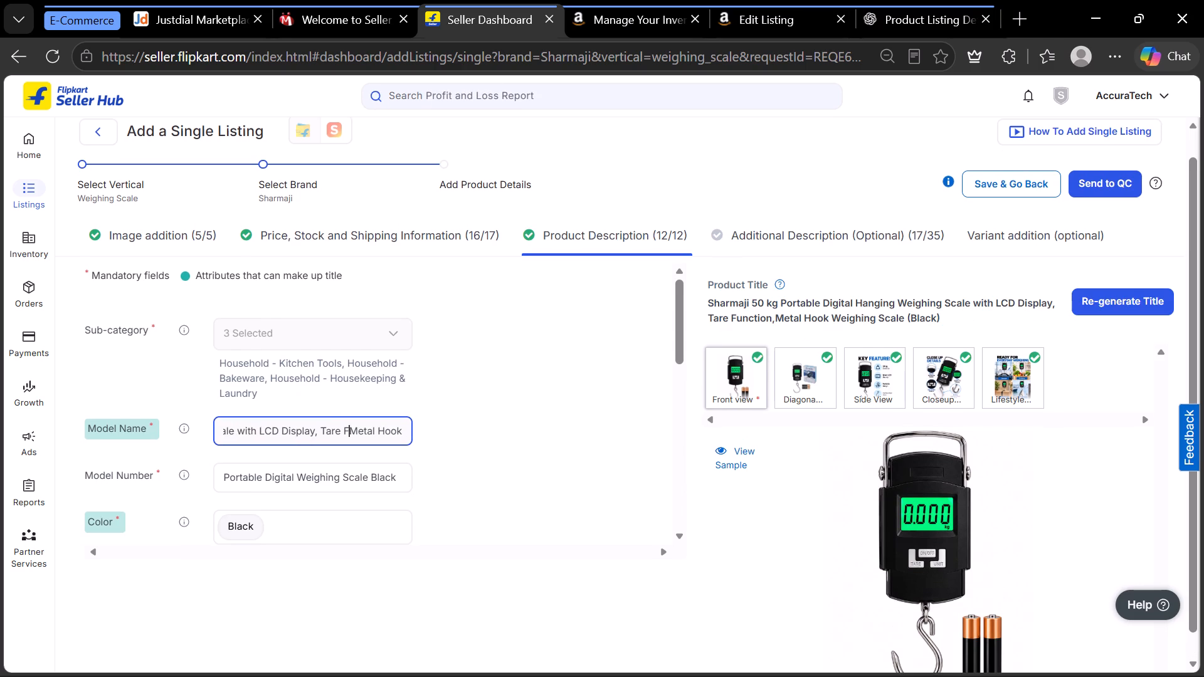
{"action": "key", "text": "BackSpace"}
{"action": "key", "text": "BackSpace"}
{"action": "key", "text": "BackSpace"}
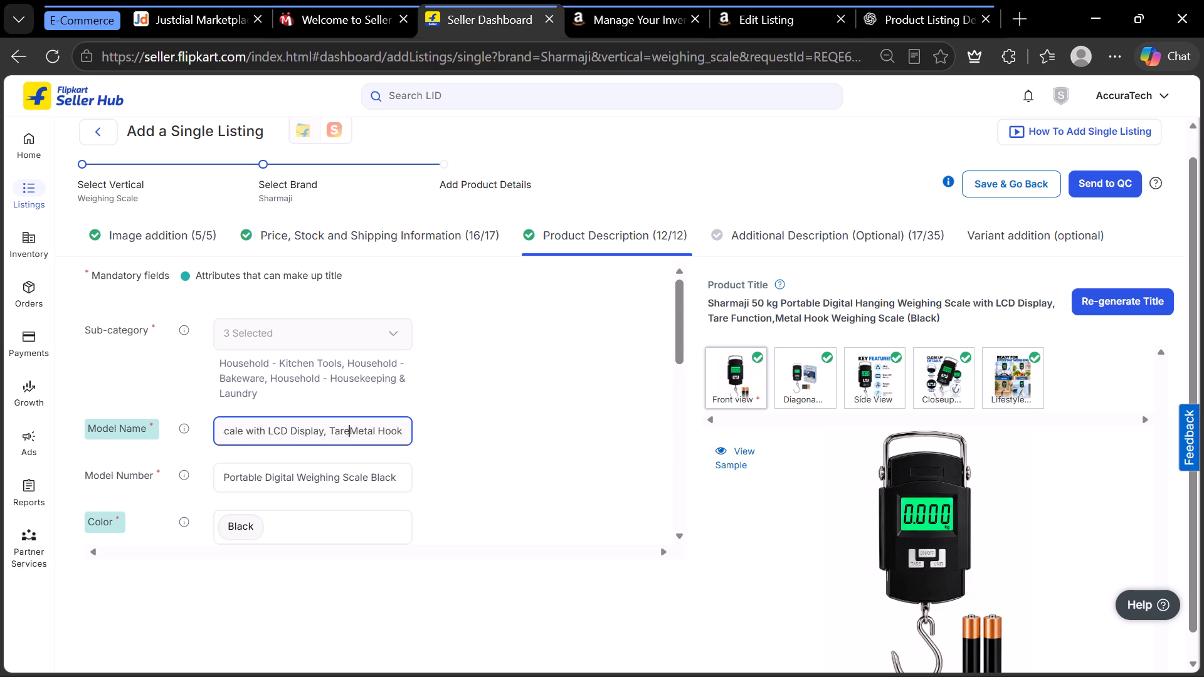
{"action": "key", "text": "BackSpace"}
{"action": "key", "text": "BackSpace"}
{"action": "key", "text": "BackSpace"}
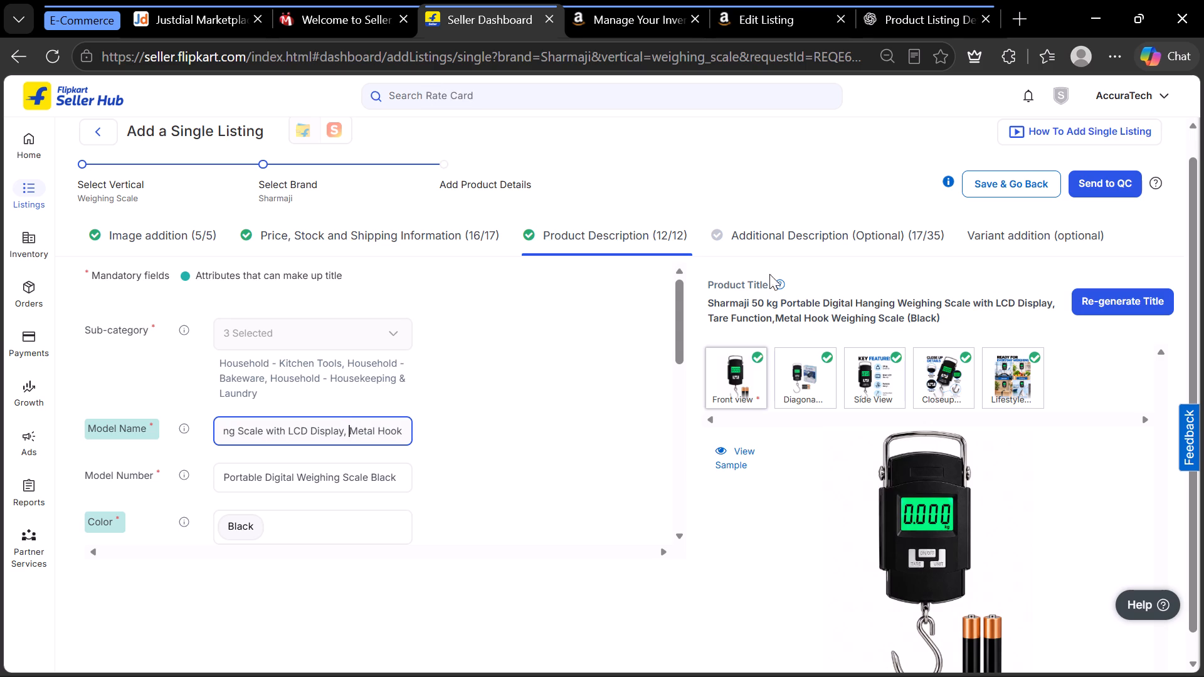
{"action": "left_click", "coordinate": [772, 246]}
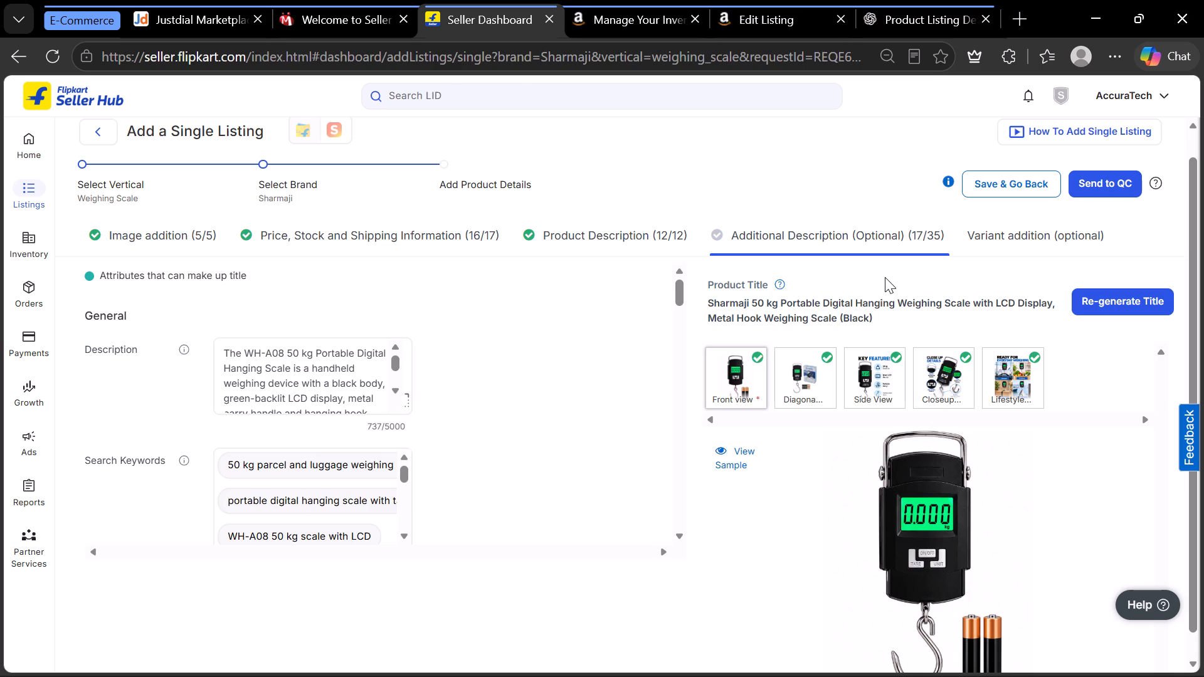
Send the completed Flipkart listing to QC and check its entry among the listings in progress.
{"action": "left_click", "coordinate": [1109, 177]}
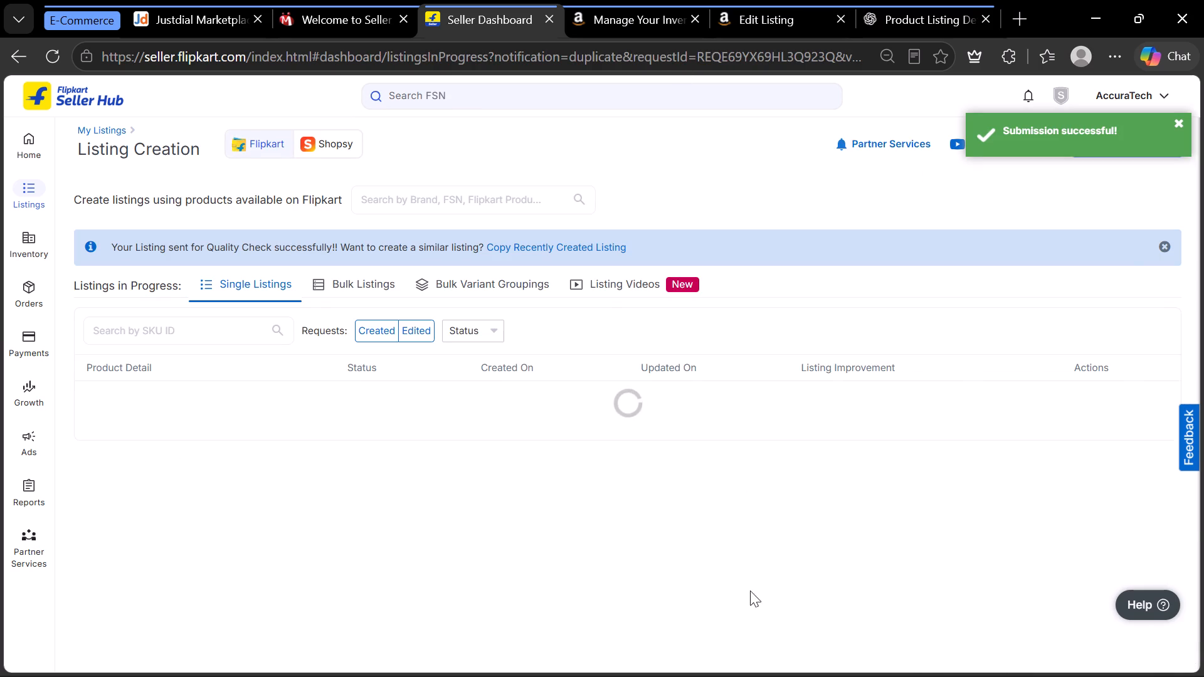
{"action": "scroll", "coordinate": [649, 531], "scroll_direction": "down", "scroll_amount": 2}
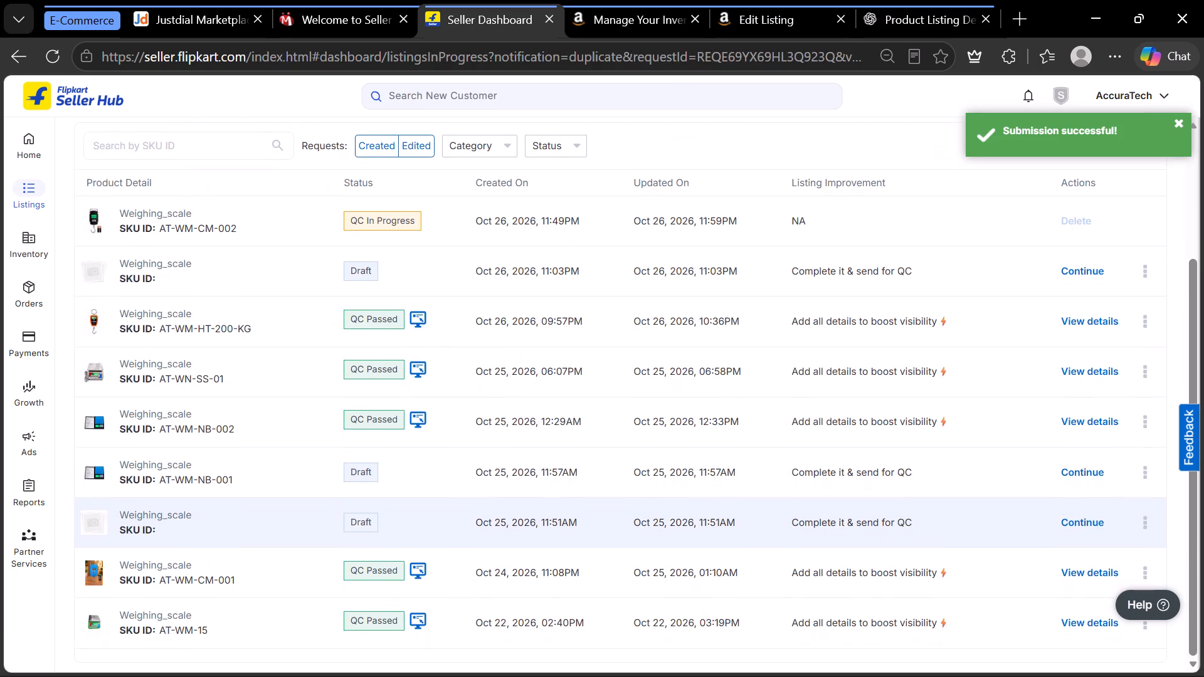
{"action": "scroll", "coordinate": [649, 531], "scroll_direction": "down", "scroll_amount": 1}
{"action": "scroll", "coordinate": [649, 531], "scroll_direction": "up", "scroll_amount": 2}
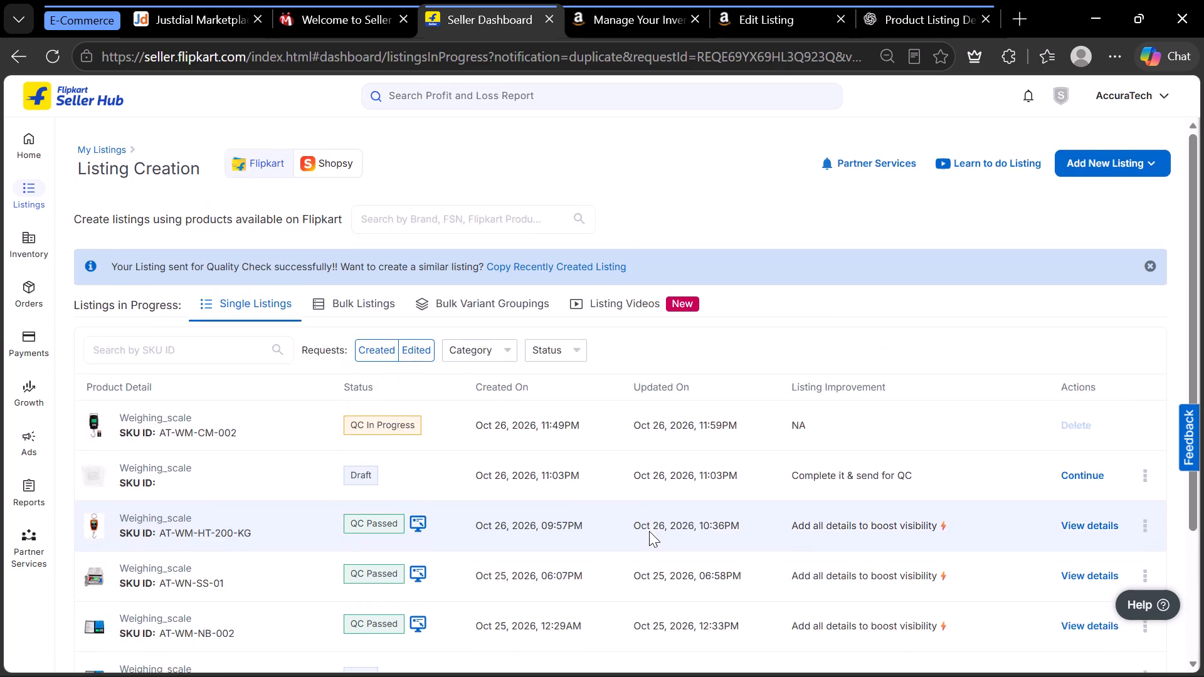
Close Amazon's Edit Listing page for SKU AT-WM-CM-001 without submitting any edits.
{"action": "left_click", "coordinate": [763, 31]}
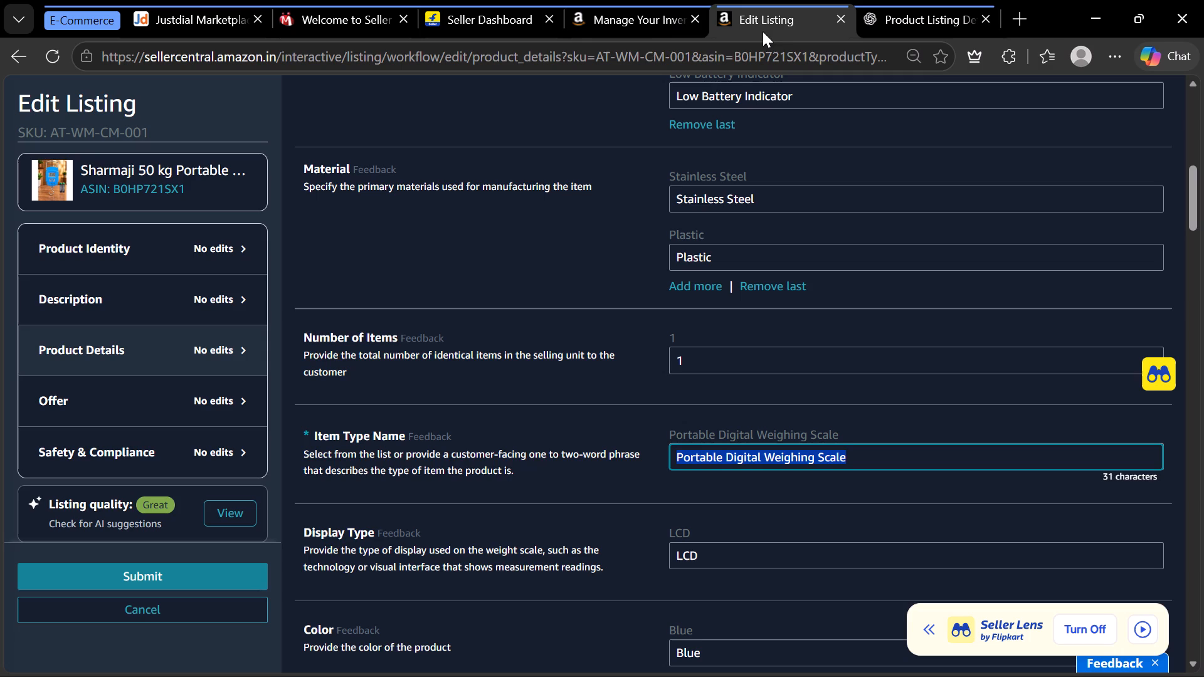
{"action": "left_click", "coordinate": [844, 23]}
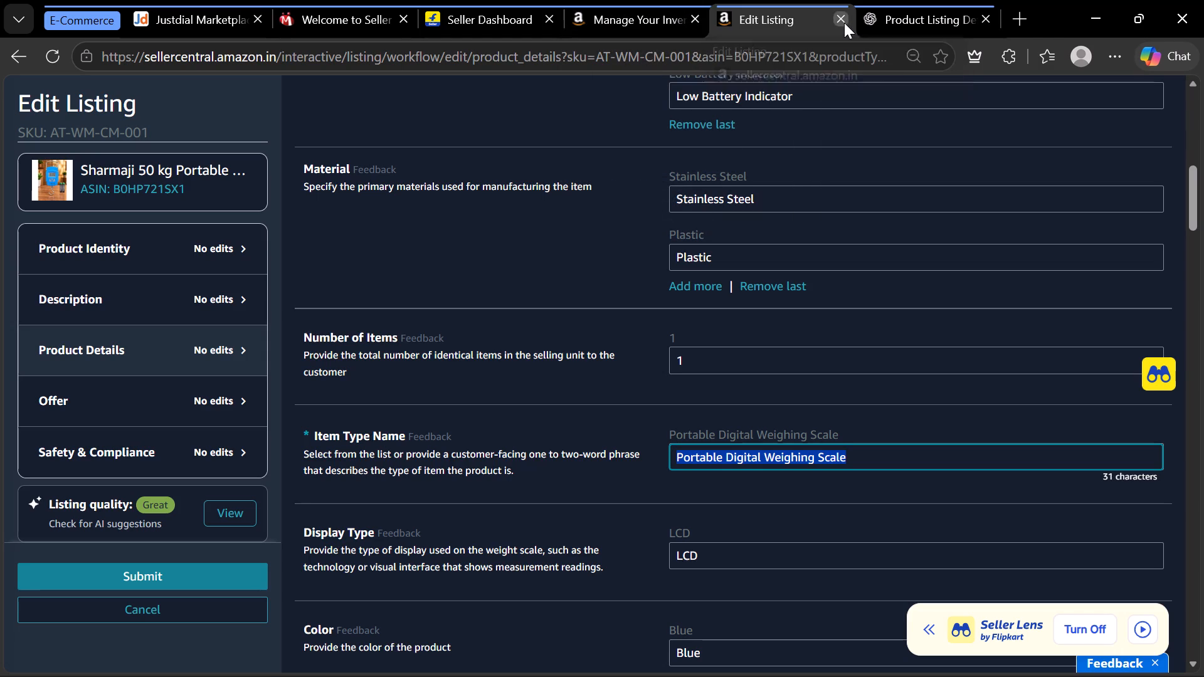
{"action": "left_click", "coordinate": [693, 193]}
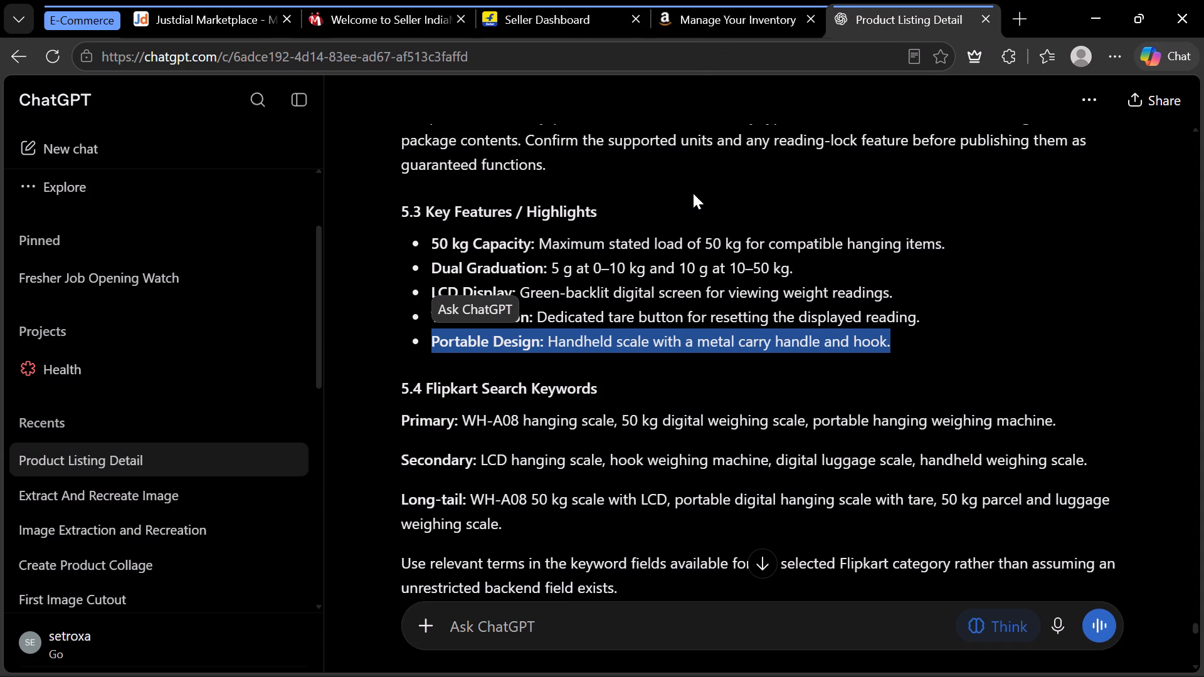
Switch to the Amazon inventory page and locate the blue 50 kg hanging scale listing, SKU AT-WM-CM-001.
{"action": "left_click", "coordinate": [705, 28]}
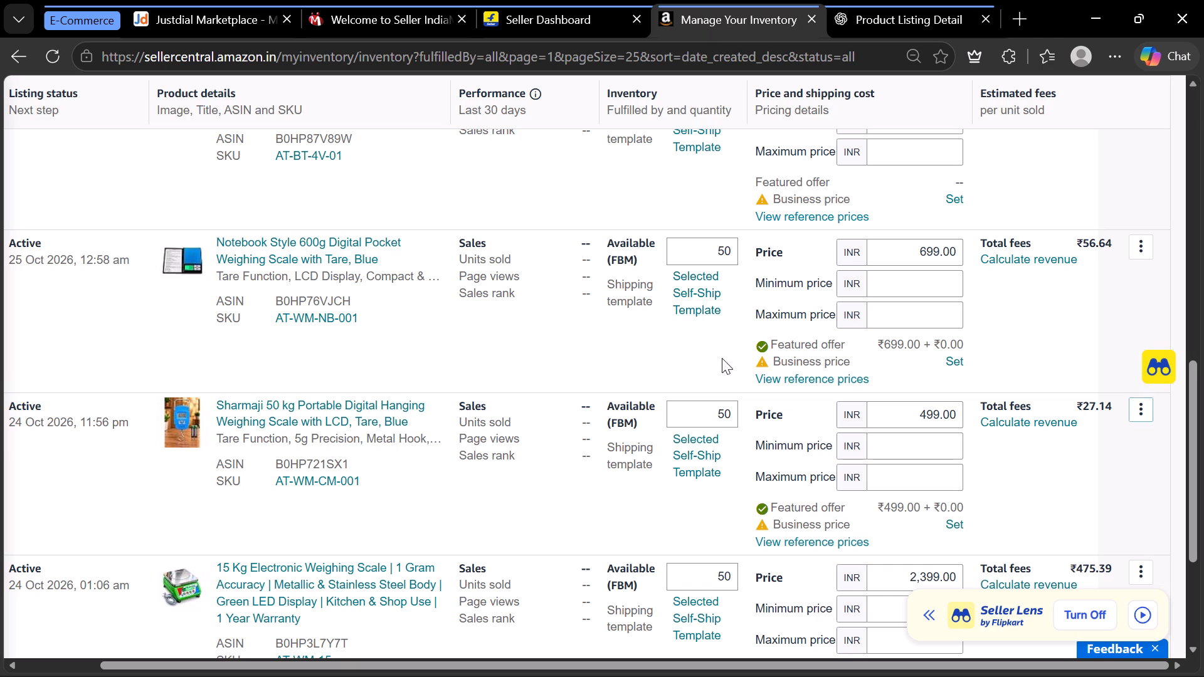
{"action": "scroll", "coordinate": [722, 358], "scroll_direction": "up", "scroll_amount": 6}
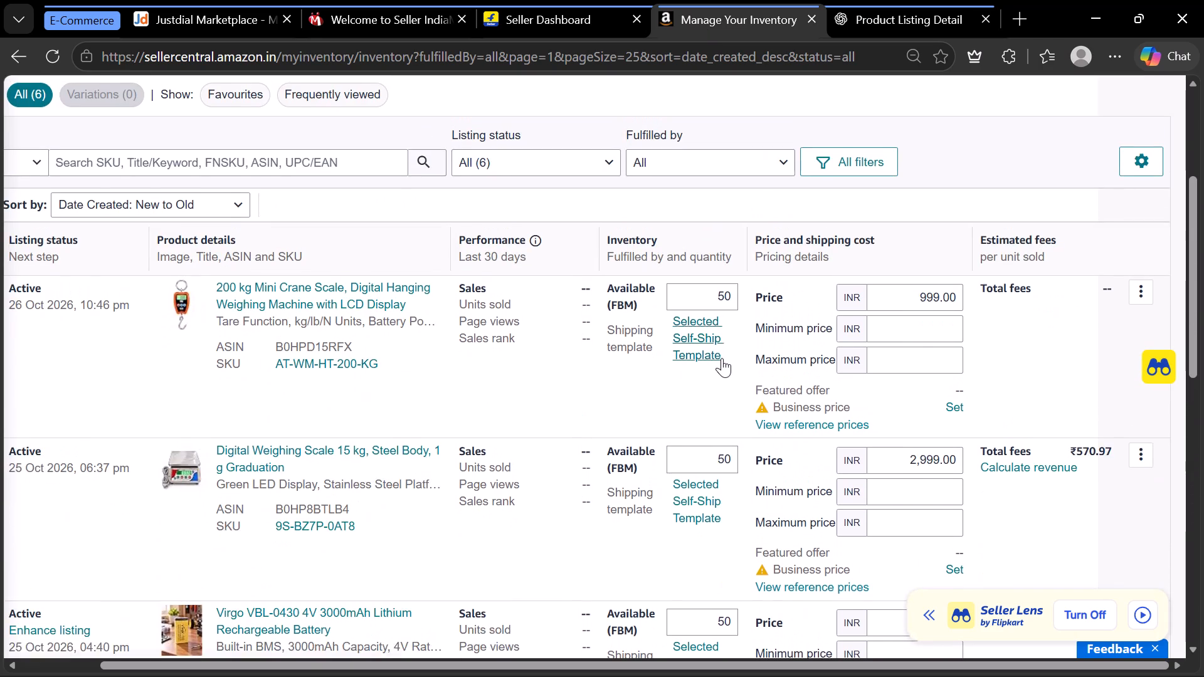
{"action": "scroll", "coordinate": [722, 358], "scroll_direction": "down", "scroll_amount": 4}
{"action": "scroll", "coordinate": [722, 358], "scroll_direction": "up", "scroll_amount": 1}
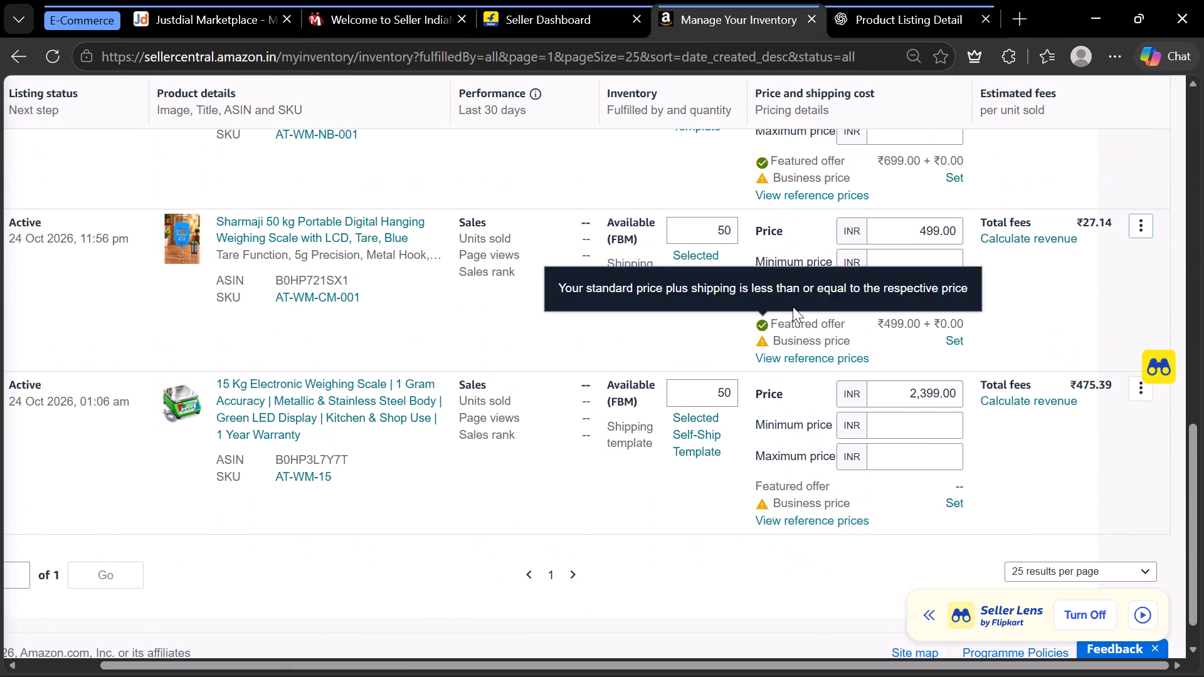
{"action": "scroll", "coordinate": [793, 307], "scroll_direction": "left", "scroll_amount": 4}
{"action": "scroll", "coordinate": [1102, 252], "scroll_direction": "left", "scroll_amount": 1}
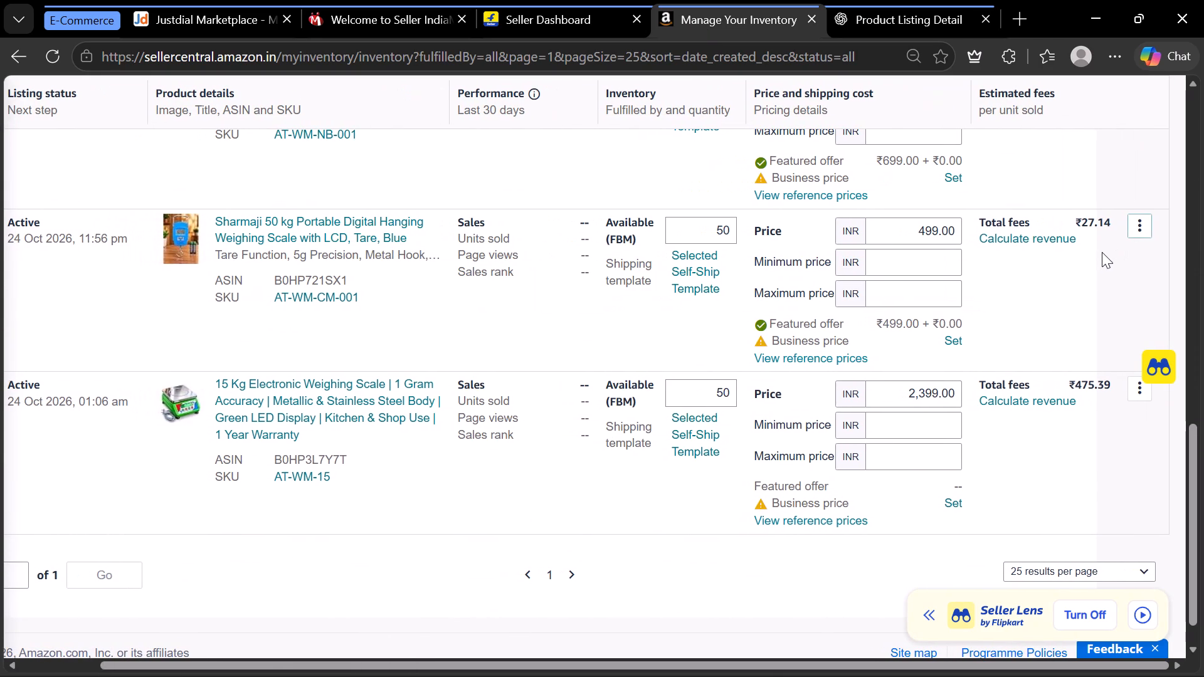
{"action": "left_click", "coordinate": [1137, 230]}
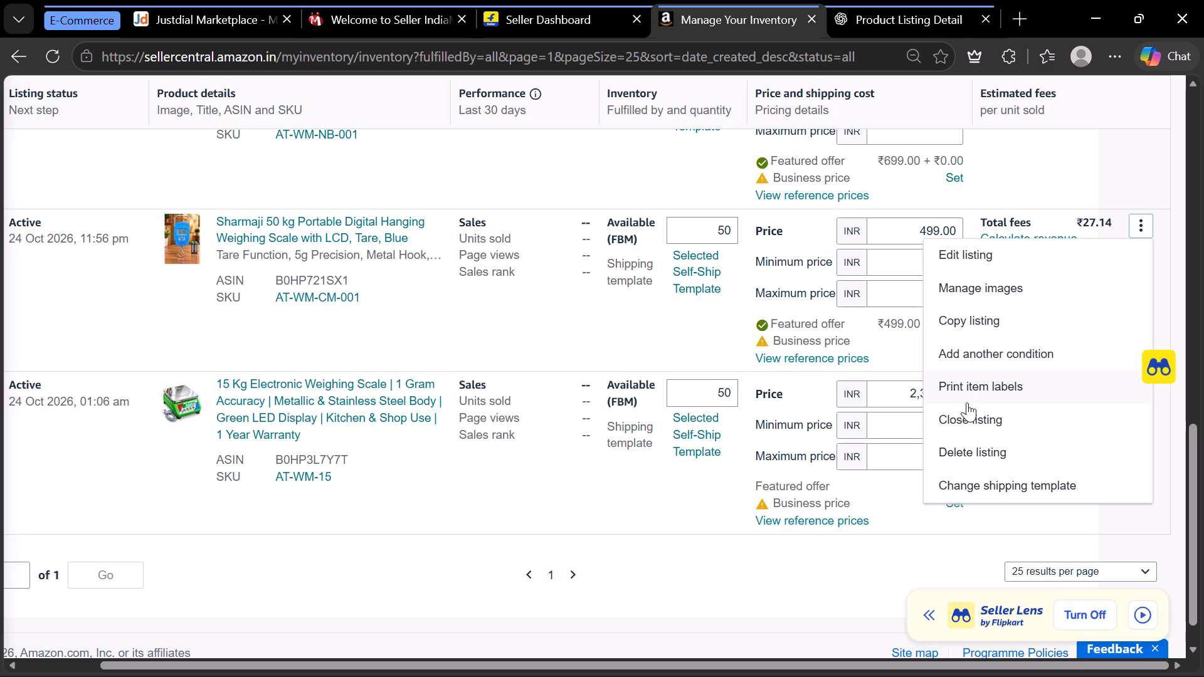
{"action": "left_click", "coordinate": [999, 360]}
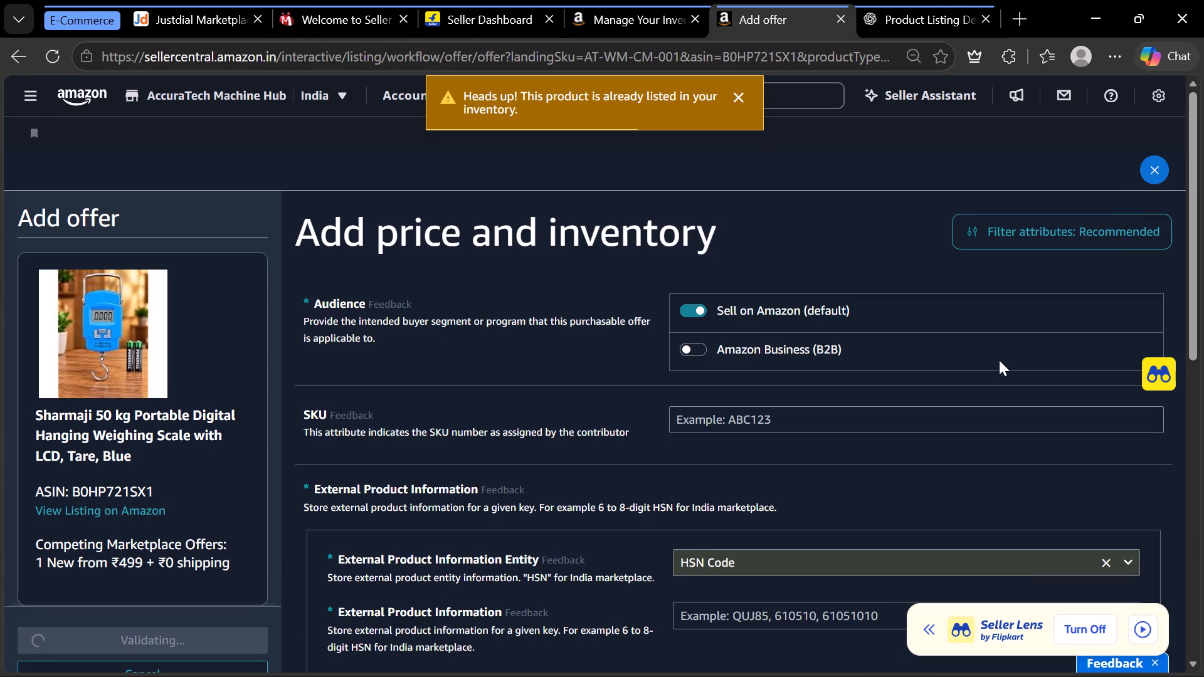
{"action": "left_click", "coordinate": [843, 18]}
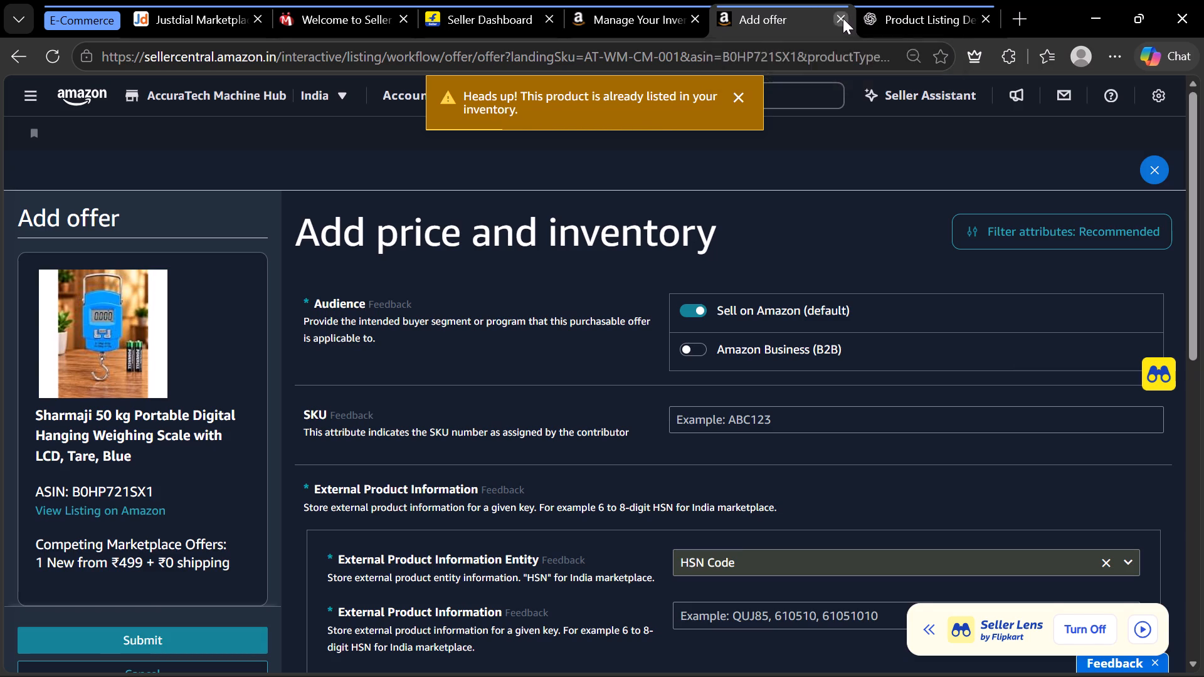
Open the blue 50 kg hanging scale listing, SKU AT-WM-CM-001, for editing from the inventory.
{"action": "scroll", "coordinate": [753, 308], "scroll_direction": "left", "scroll_amount": 1}
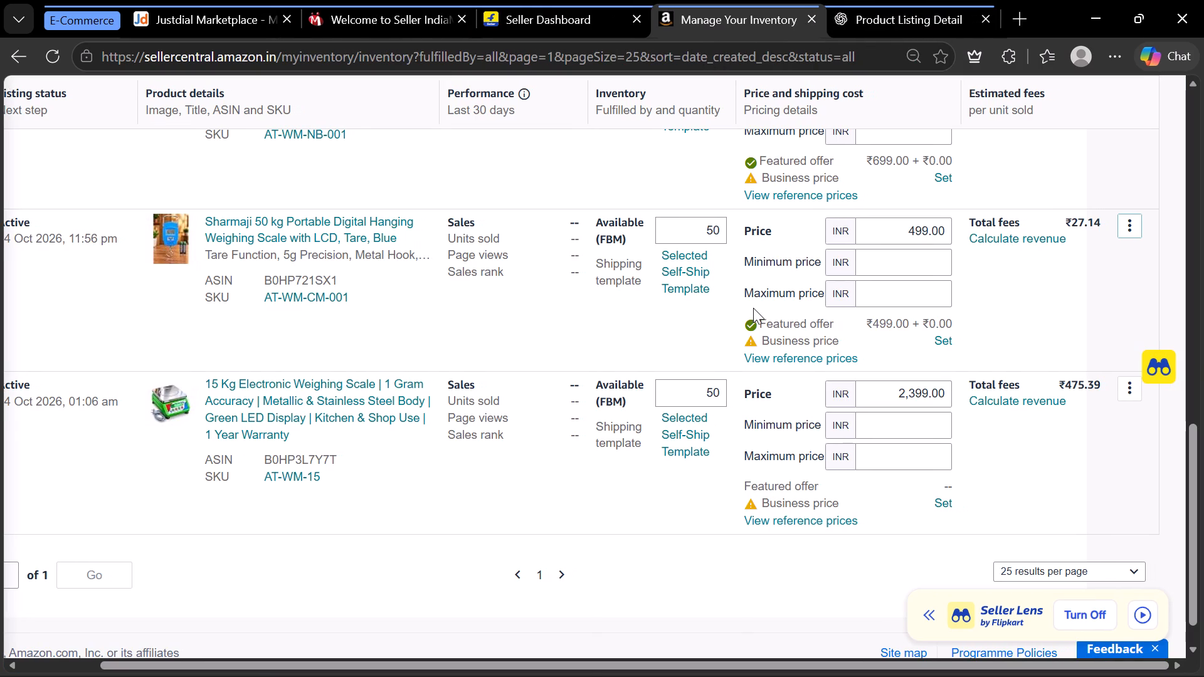
{"action": "scroll", "coordinate": [753, 308], "scroll_direction": "left", "scroll_amount": 1}
{"action": "scroll", "coordinate": [1006, 259], "scroll_direction": "right", "scroll_amount": 4}
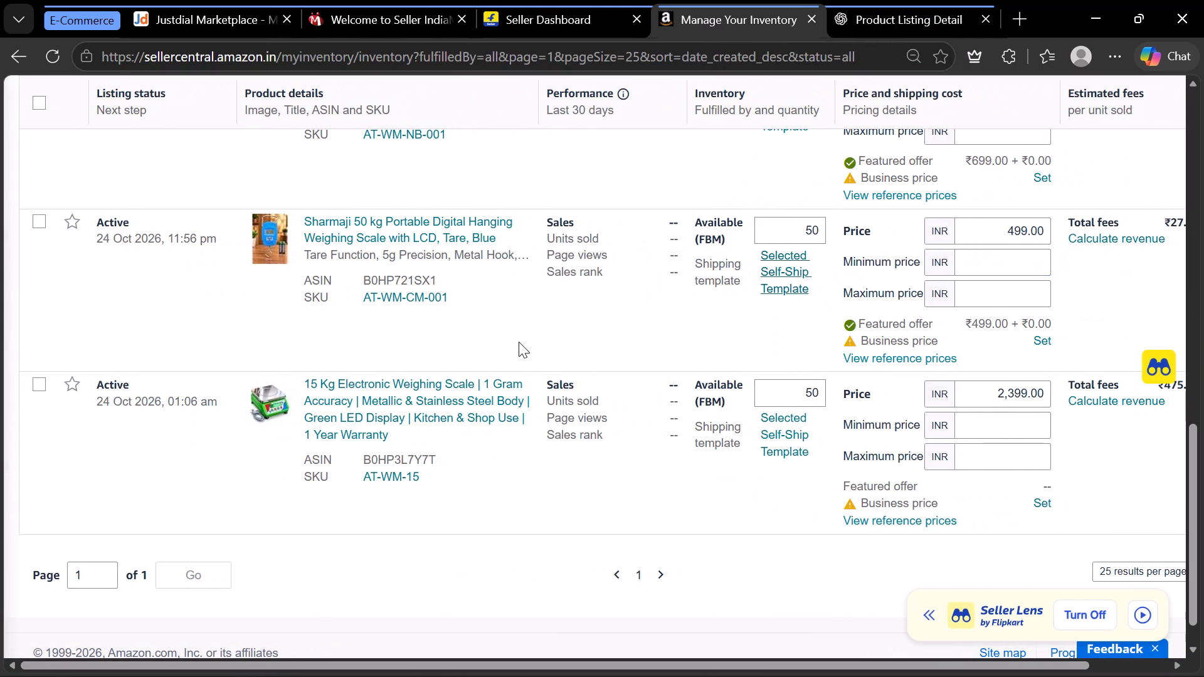
{"action": "scroll", "coordinate": [519, 342], "scroll_direction": "left", "scroll_amount": 2}
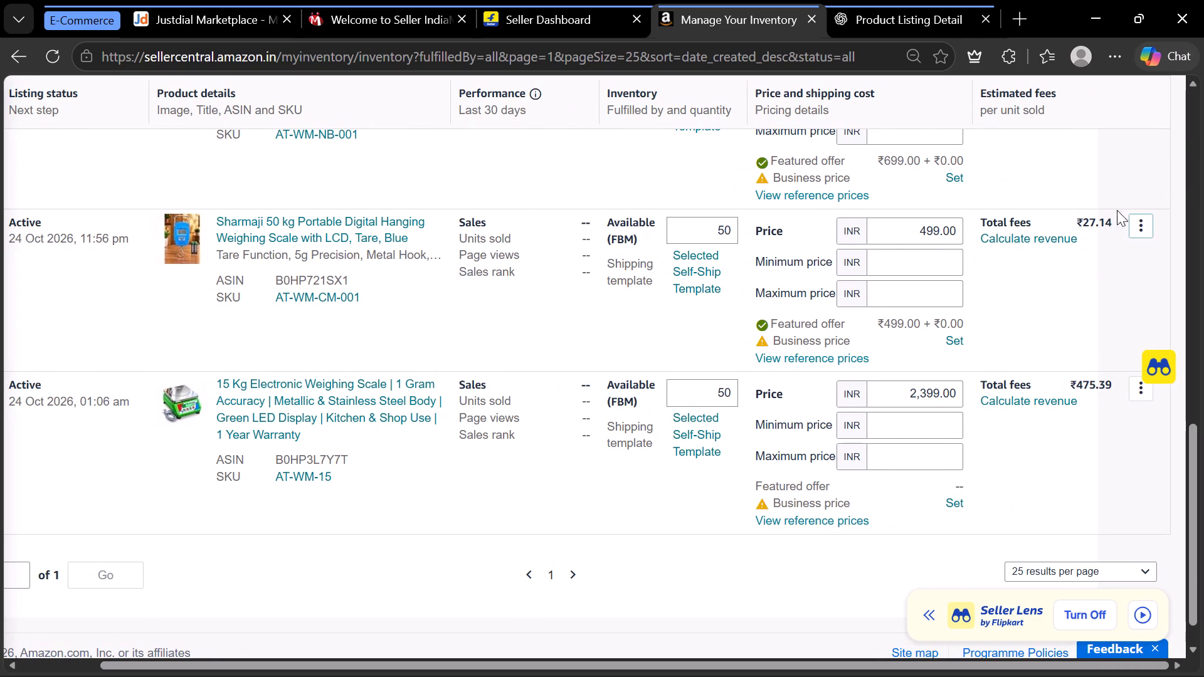
{"action": "left_click", "coordinate": [1137, 227]}
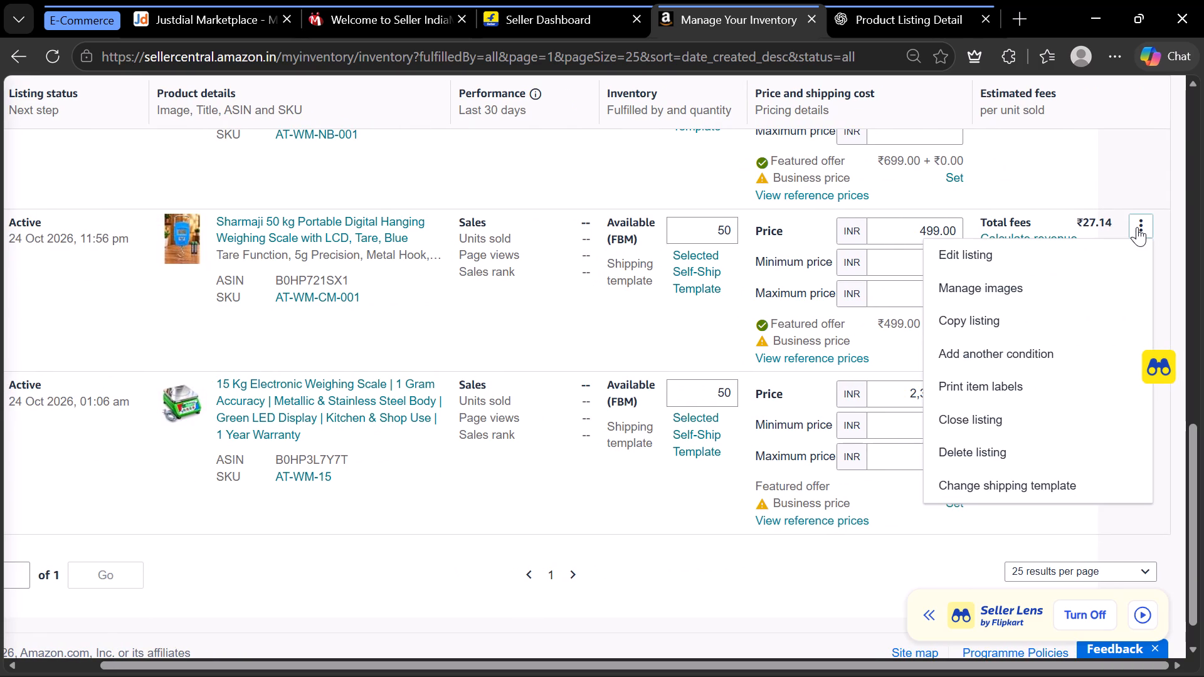
{"action": "left_click", "coordinate": [1087, 250]}
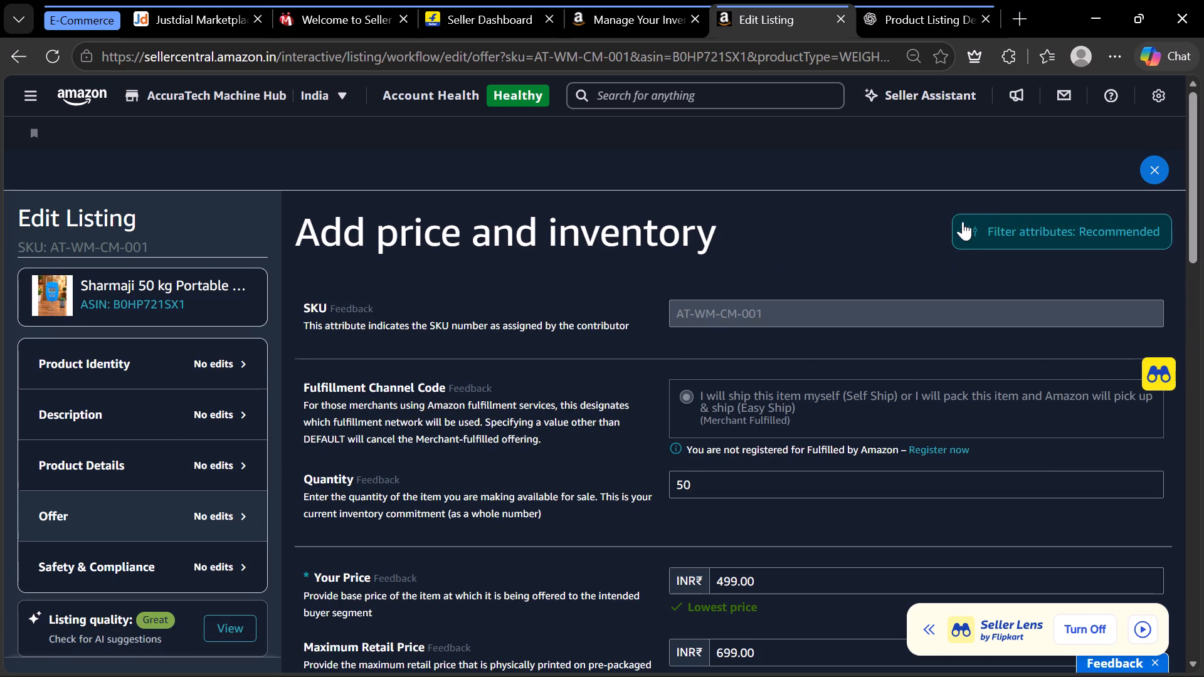
Mark the product as having variations in Product Identity and continue to the classic editor, leaving the current edit page.
{"action": "scroll", "coordinate": [581, 304], "scroll_direction": "down", "scroll_amount": 4}
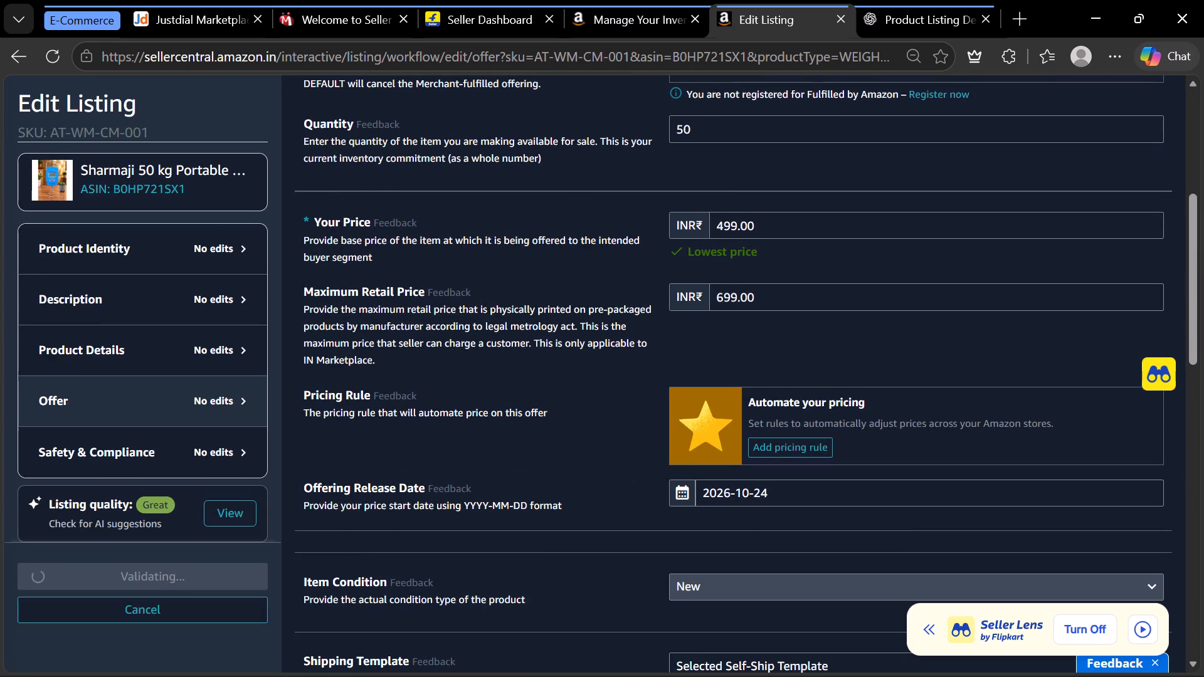
{"action": "scroll", "coordinate": [581, 304], "scroll_direction": "down", "scroll_amount": 5}
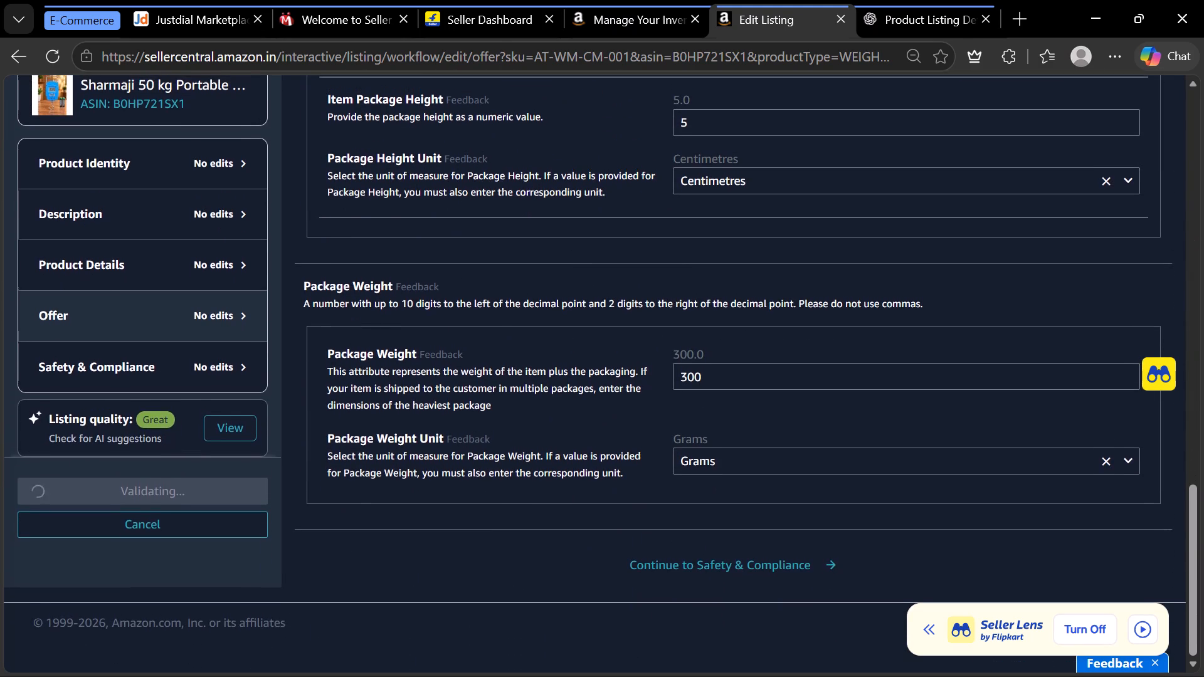
{"action": "scroll", "coordinate": [220, 308], "scroll_direction": "up", "scroll_amount": 5}
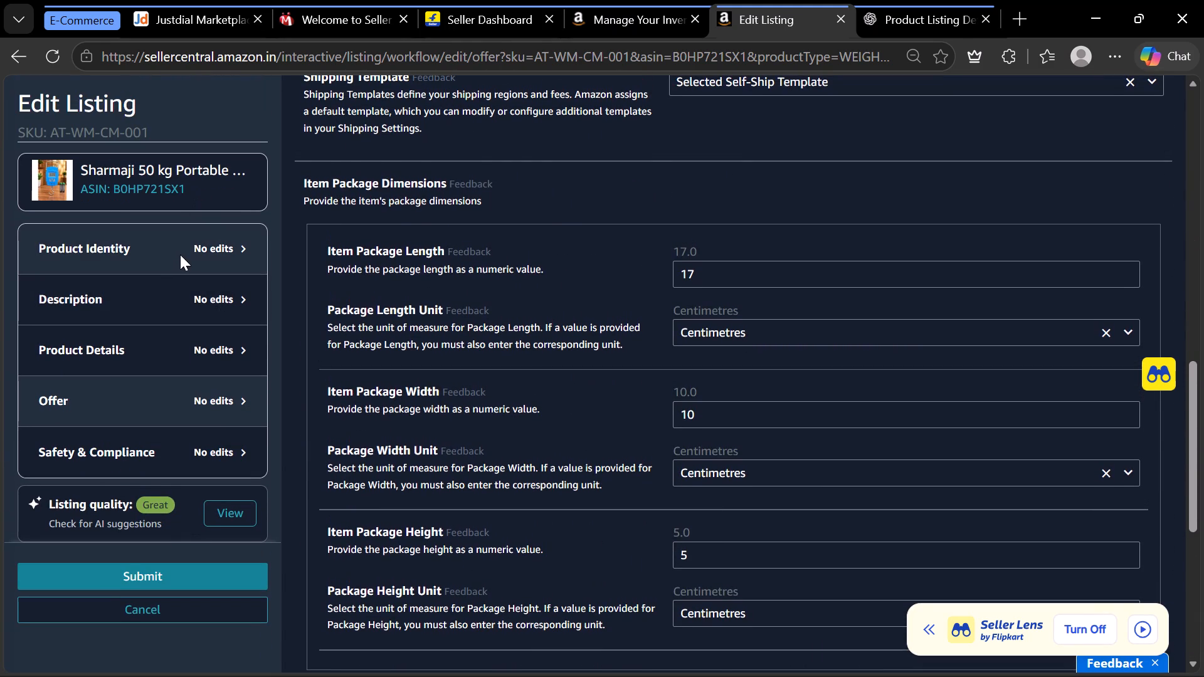
{"action": "left_click", "coordinate": [161, 247]}
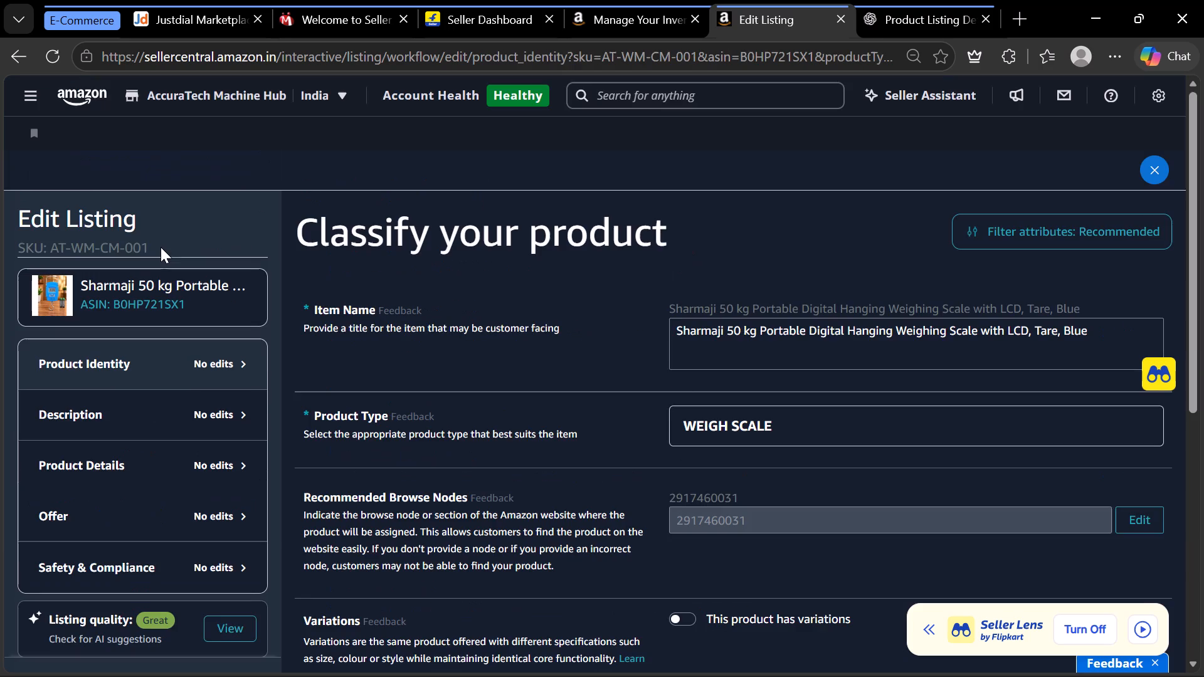
{"action": "scroll", "coordinate": [697, 310], "scroll_direction": "down", "scroll_amount": 1}
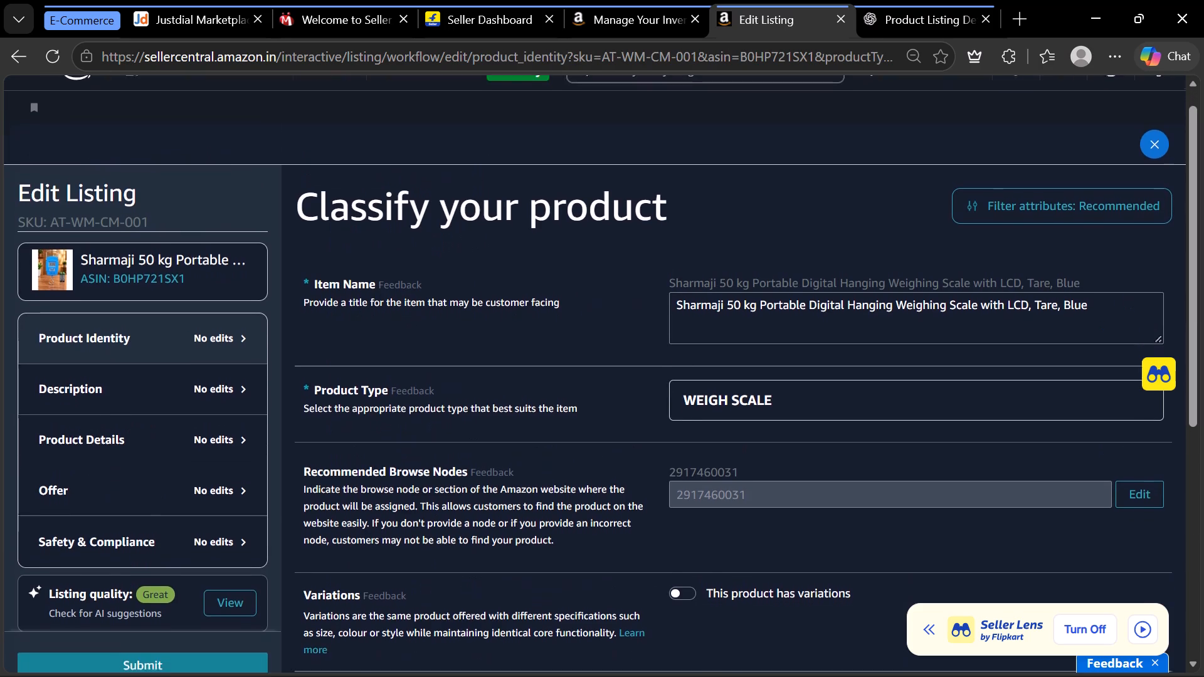
{"action": "scroll", "coordinate": [697, 310], "scroll_direction": "down", "scroll_amount": 2}
{"action": "left_click", "coordinate": [687, 323]}
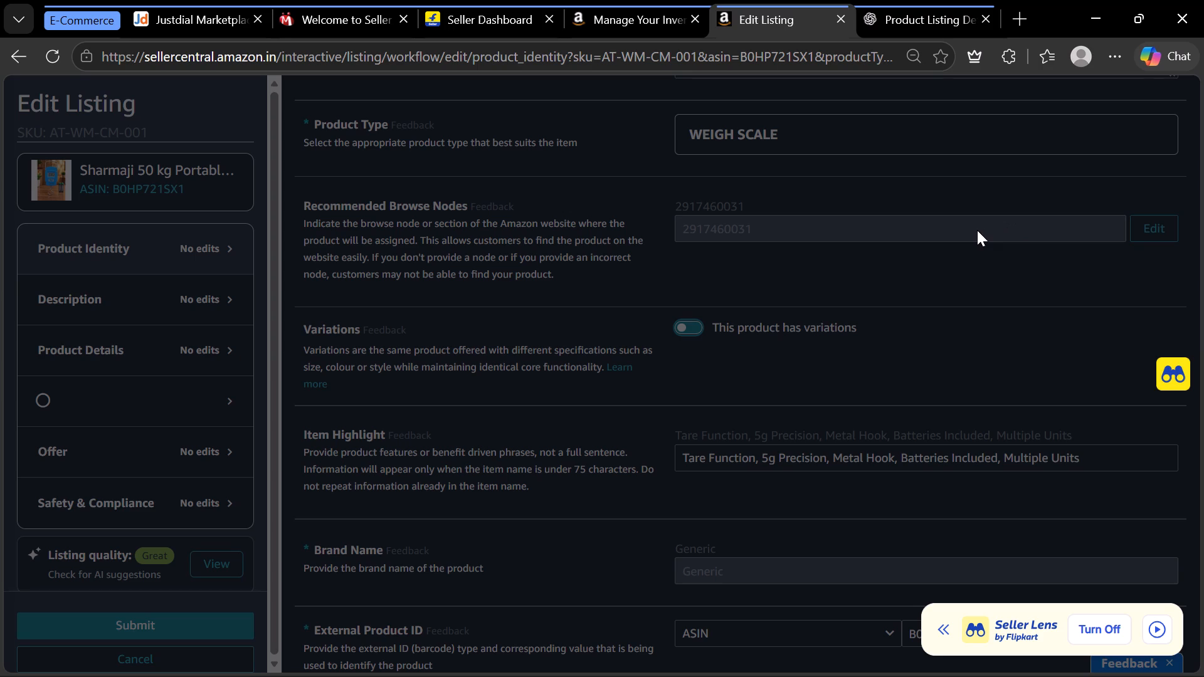
{"action": "left_click", "coordinate": [947, 625]}
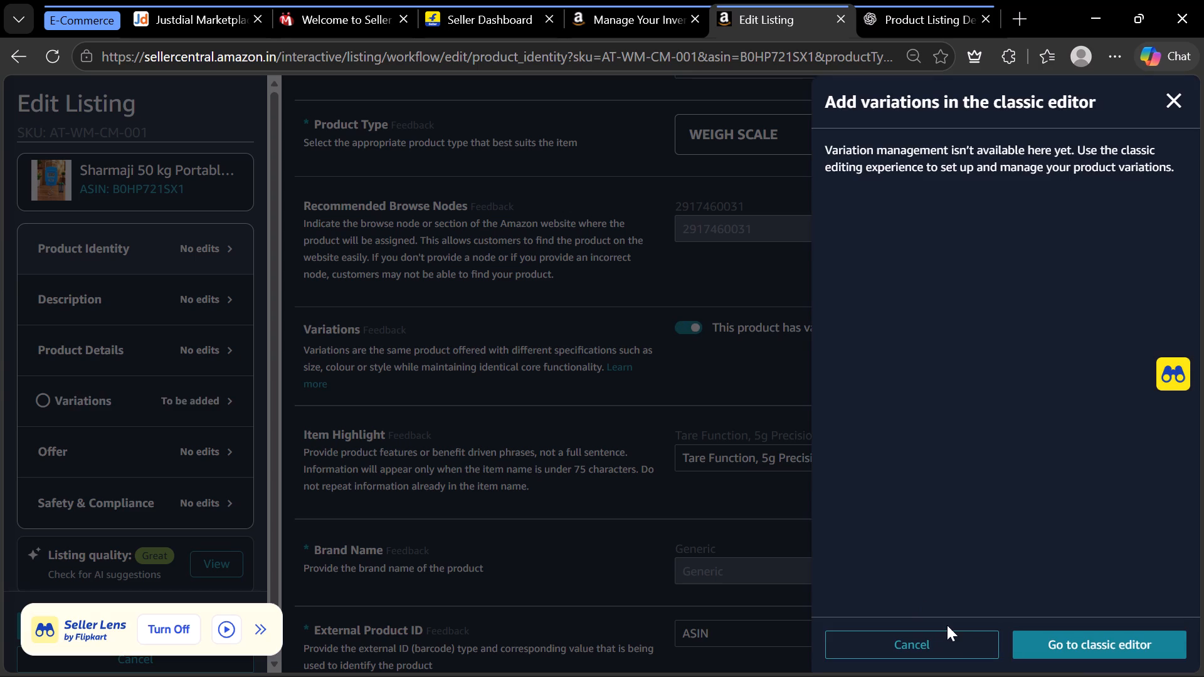
{"action": "left_click", "coordinate": [1036, 644]}
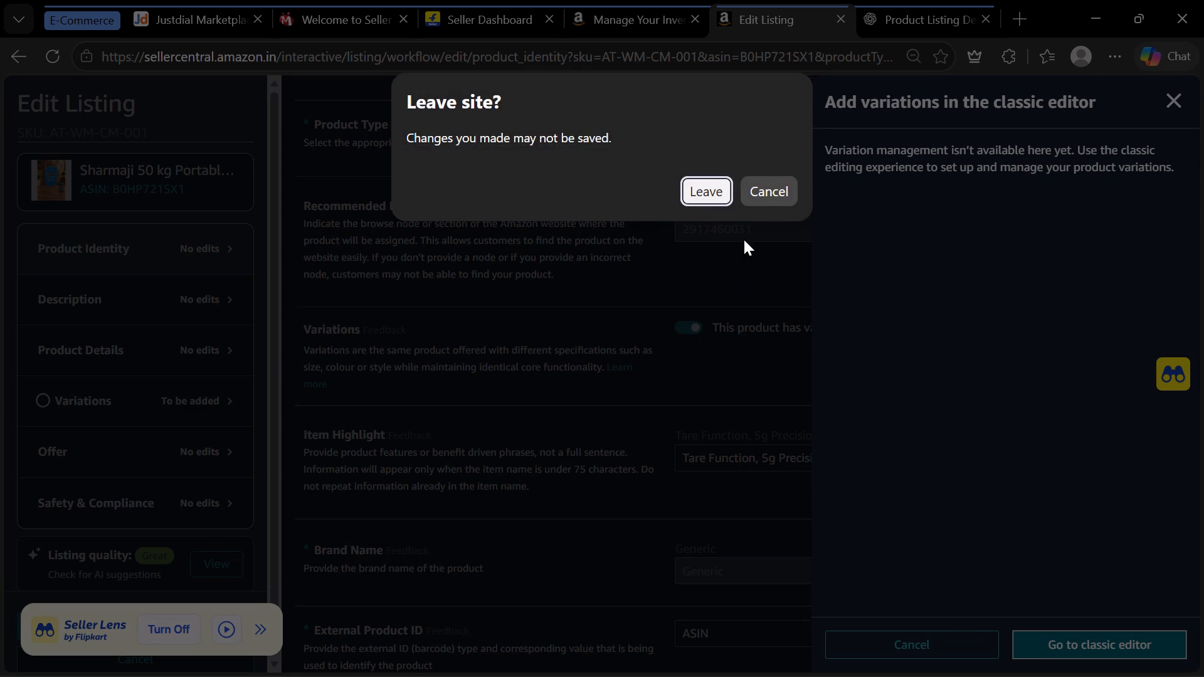
{"action": "left_click", "coordinate": [707, 192]}
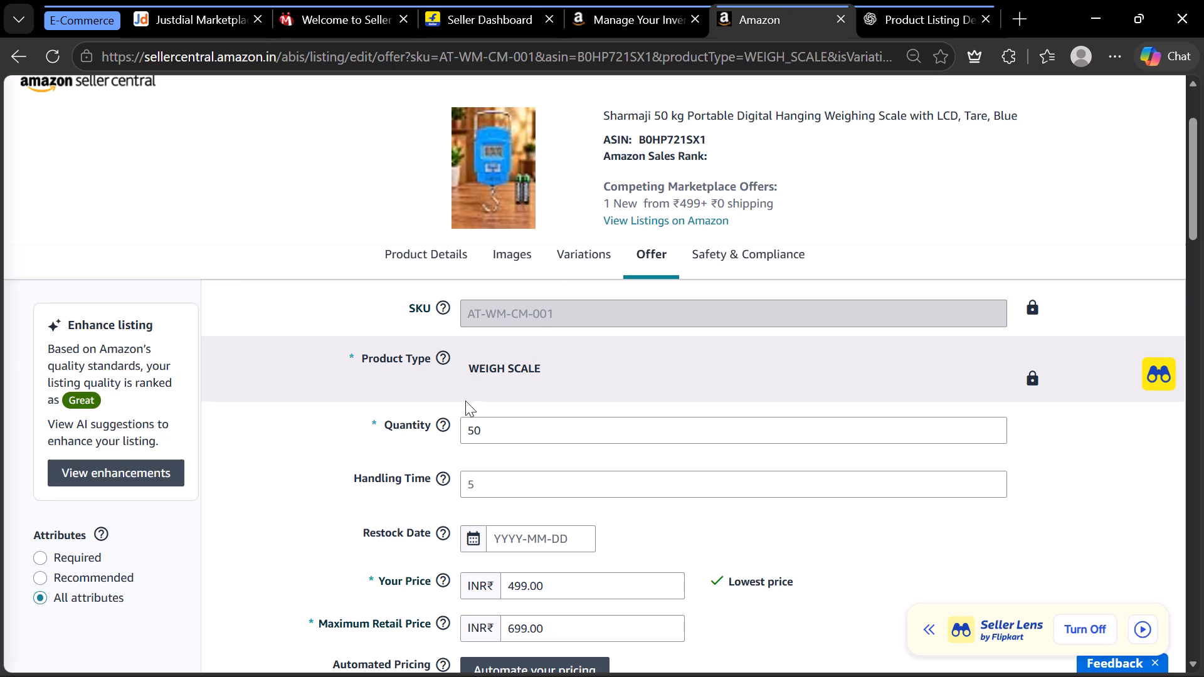
Review the listing's Offer details in the classic editor, from quantity and pricing through the package dimensions.
{"action": "scroll", "coordinate": [425, 425], "scroll_direction": "down", "scroll_amount": 2}
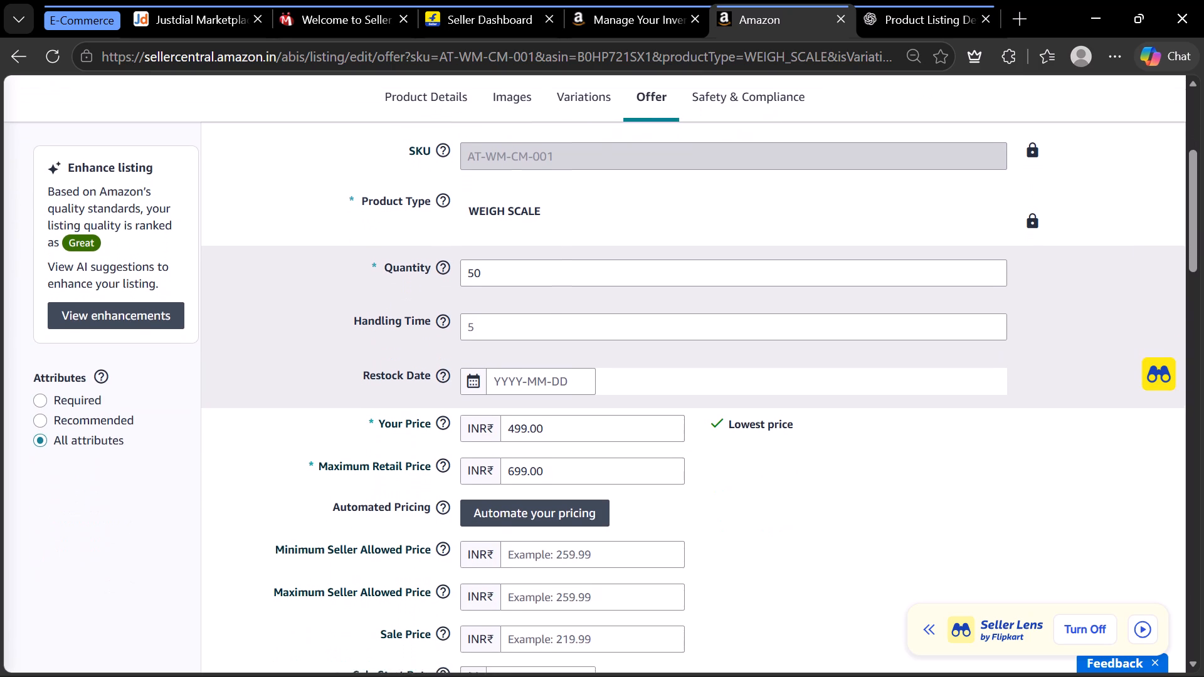
{"action": "scroll", "coordinate": [425, 425], "scroll_direction": "down", "scroll_amount": 3}
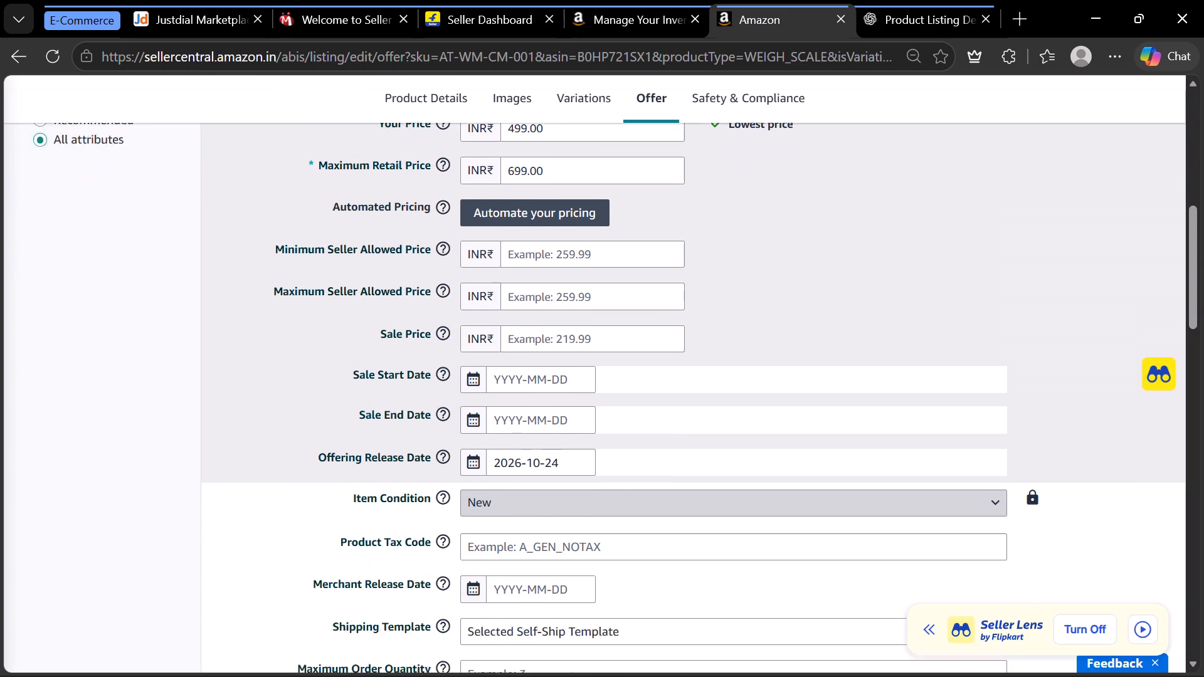
{"action": "scroll", "coordinate": [425, 425], "scroll_direction": "down", "scroll_amount": 3}
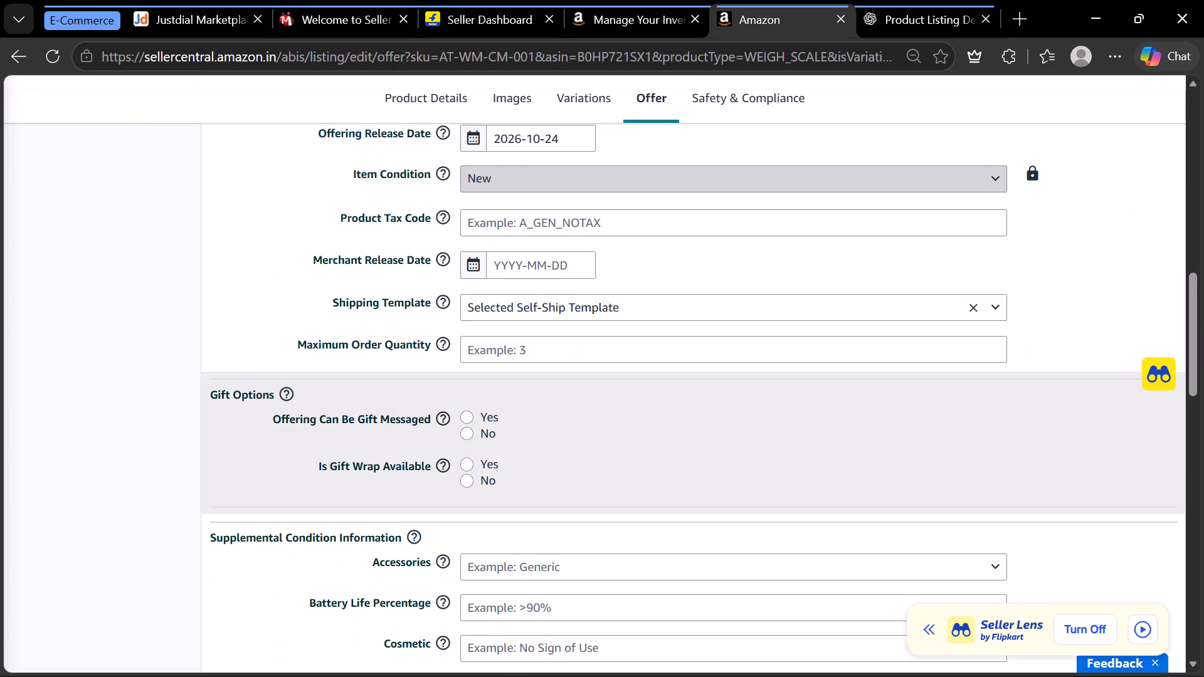
{"action": "scroll", "coordinate": [425, 425], "scroll_direction": "down", "scroll_amount": 1}
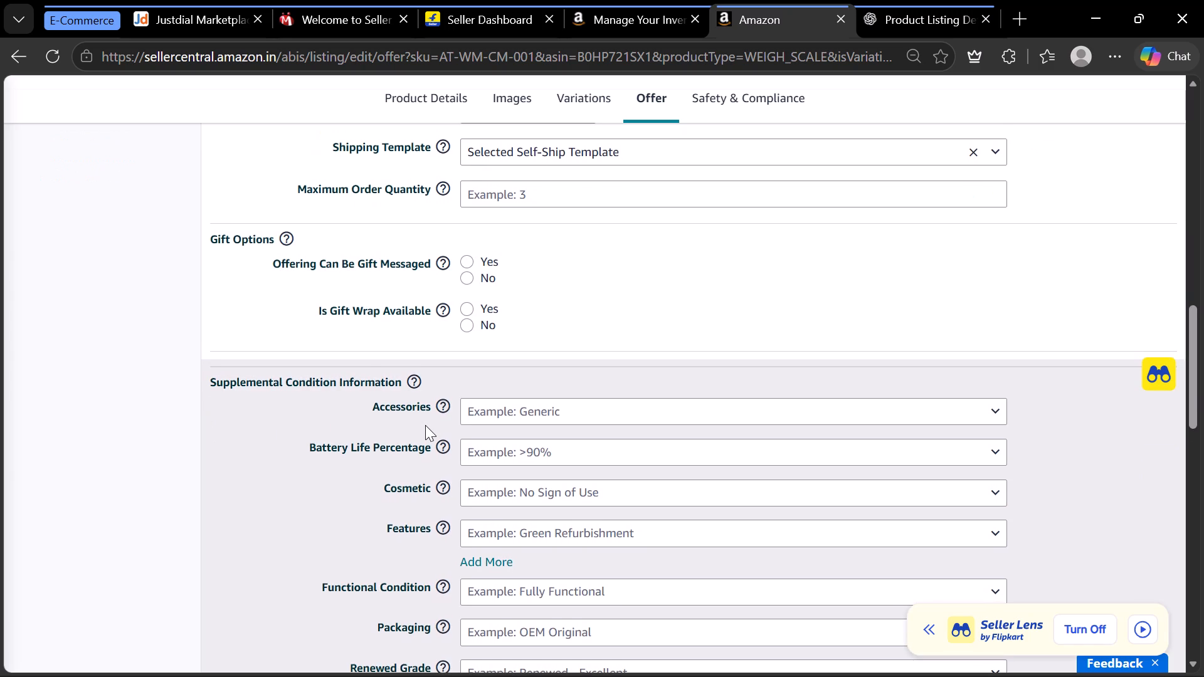
{"action": "scroll", "coordinate": [425, 425], "scroll_direction": "down", "scroll_amount": 4}
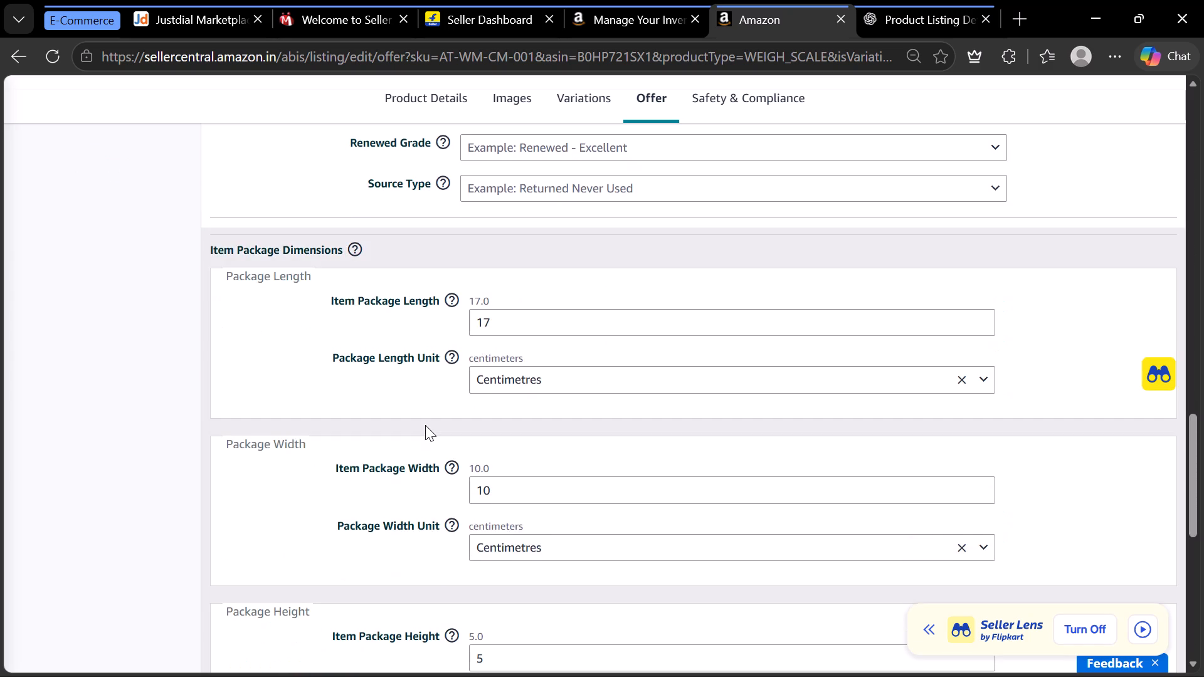
{"action": "scroll", "coordinate": [425, 425], "scroll_direction": "down", "scroll_amount": 5}
{"action": "scroll", "coordinate": [425, 425], "scroll_direction": "up", "scroll_amount": 7}
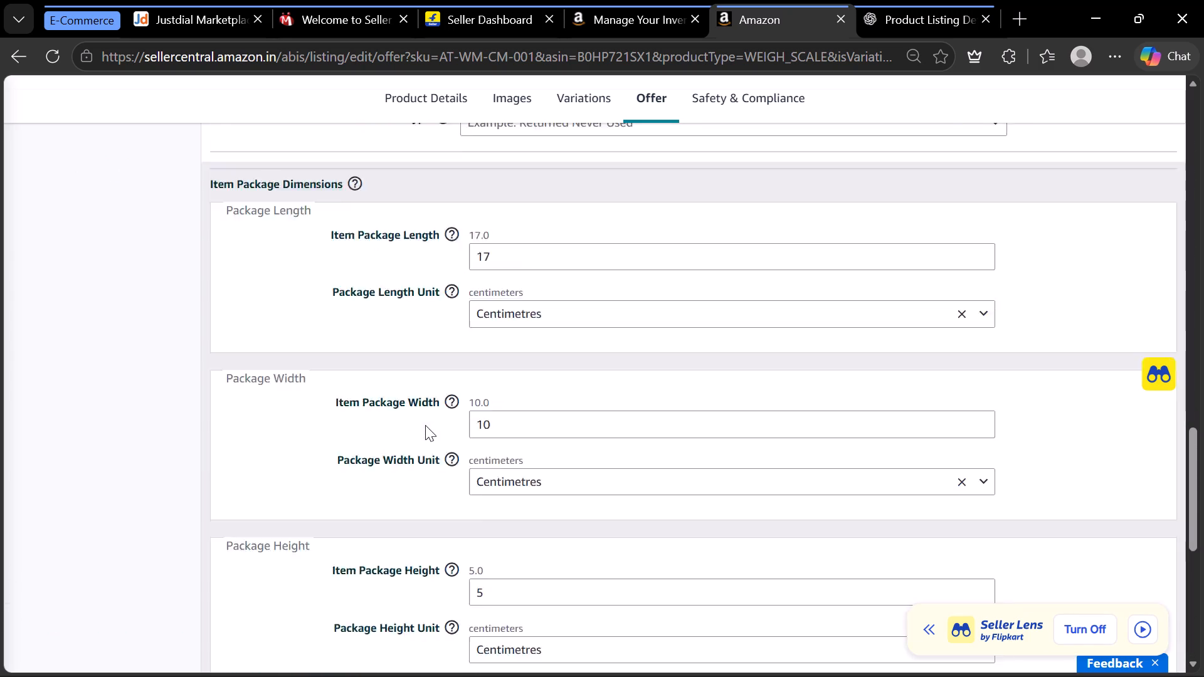
{"action": "scroll", "coordinate": [425, 425], "scroll_direction": "up", "scroll_amount": 7}
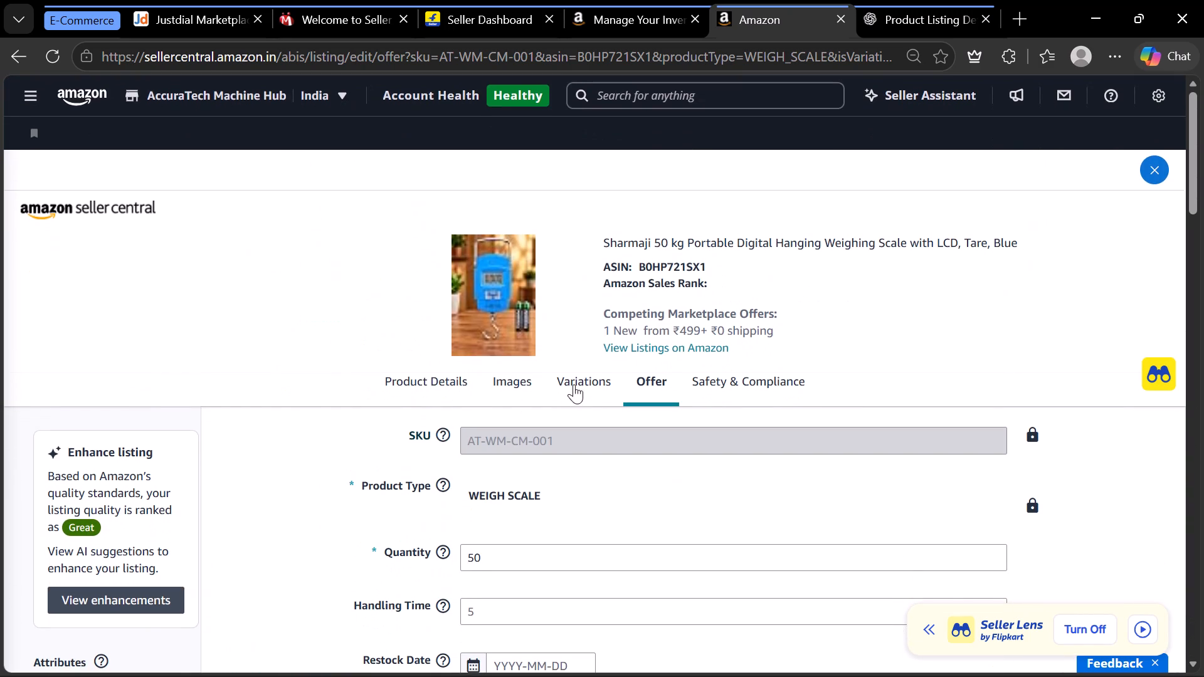
Start creating variations for this listing with Color as the variation type.
{"action": "left_click", "coordinate": [580, 382]}
{"action": "scroll", "coordinate": [580, 382], "scroll_direction": "down", "scroll_amount": 1}
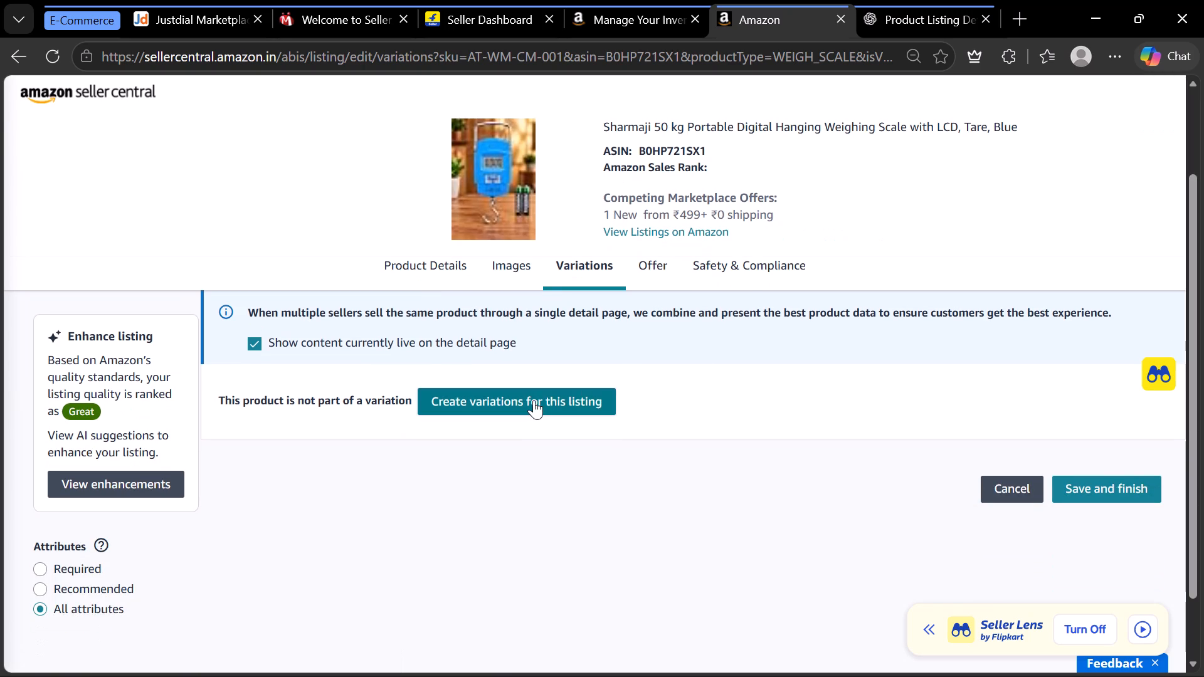
{"action": "left_click", "coordinate": [534, 400]}
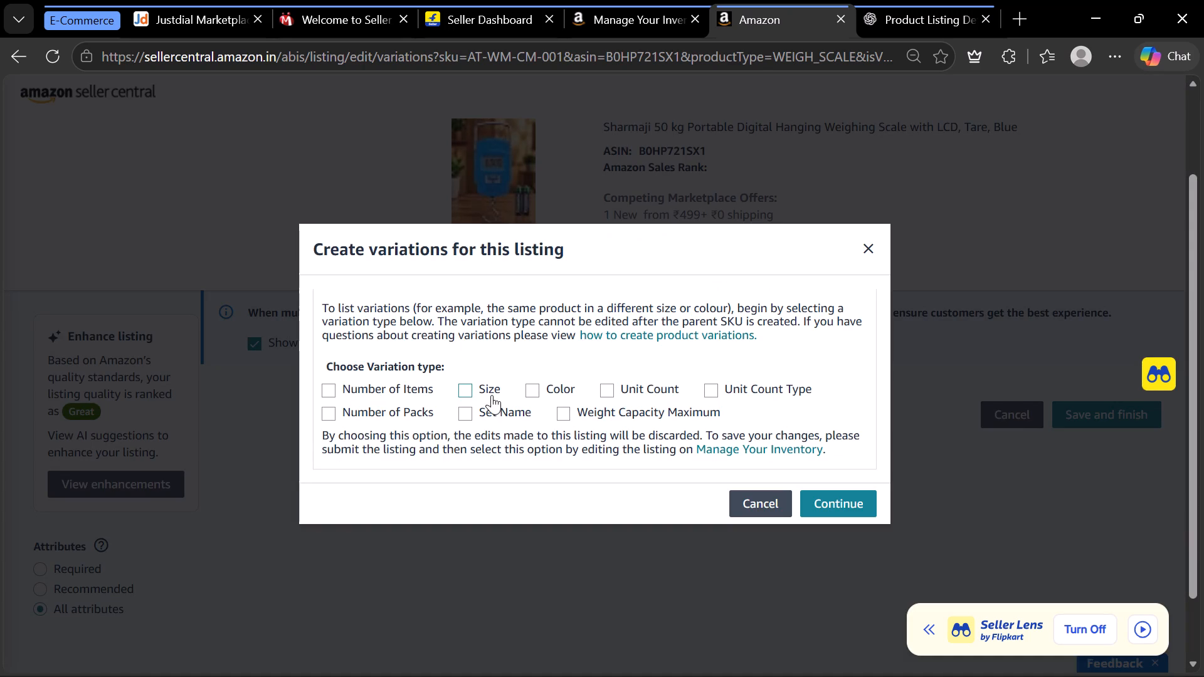
{"action": "left_click", "coordinate": [534, 389]}
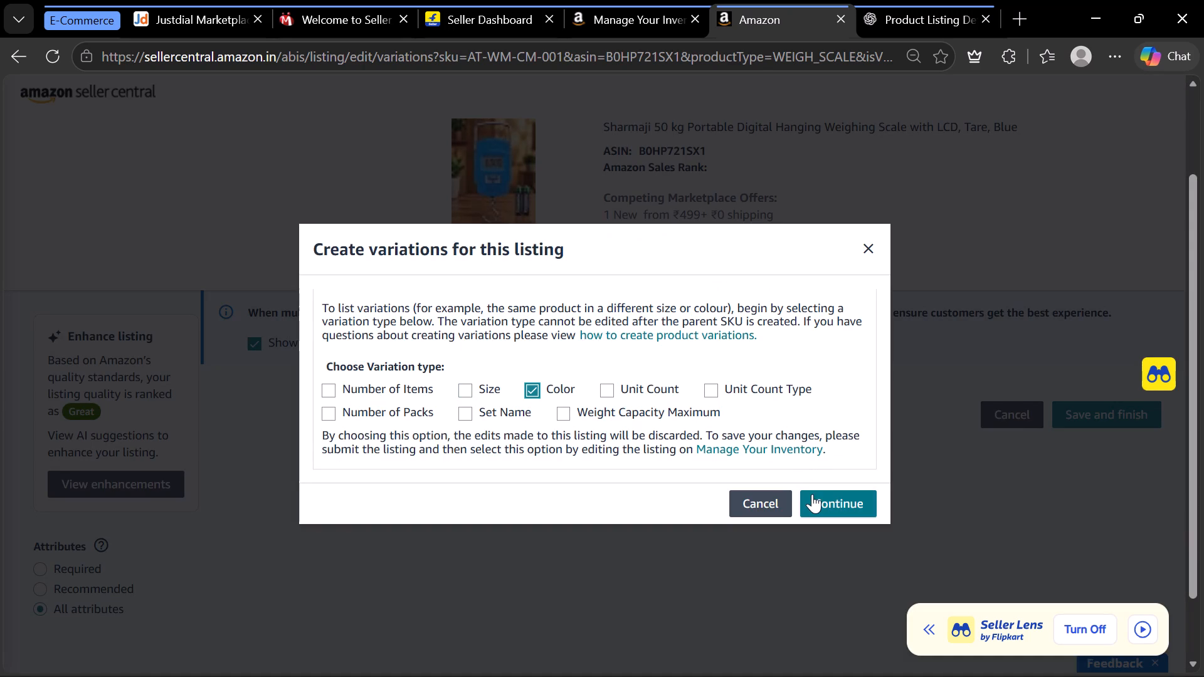
{"action": "left_click", "coordinate": [812, 495]}
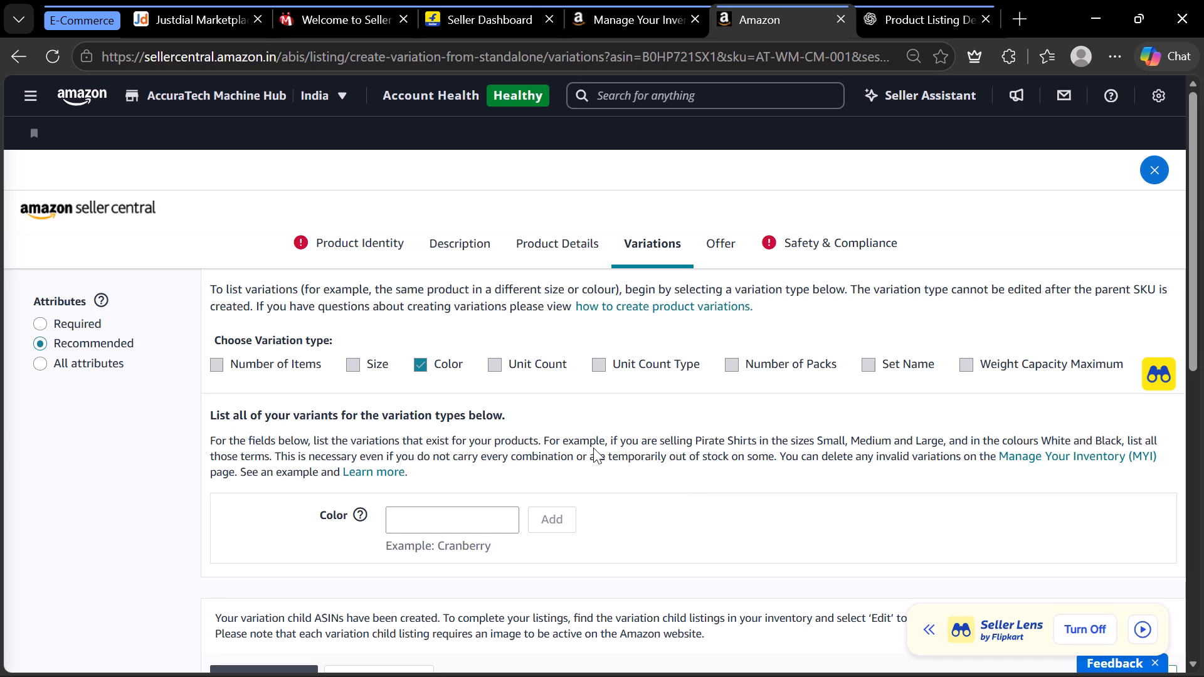
Add Black as a Color variant.
{"action": "left_click", "coordinate": [458, 525]}
{"action": "type", "text": "Black"}
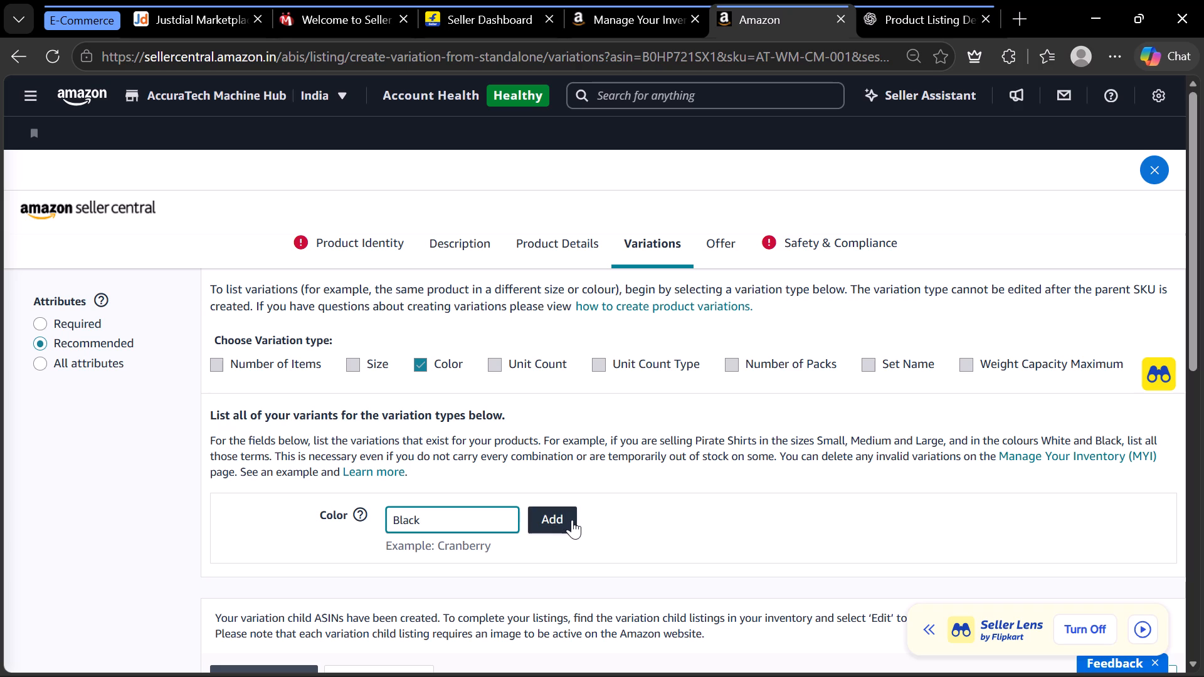
{"action": "left_click", "coordinate": [572, 520]}
Upload the "Digital Hanging Scale with Batteries" picture from Downloads as the Black variation's MAIN image.
{"action": "scroll", "coordinate": [572, 520], "scroll_direction": "down", "scroll_amount": 2}
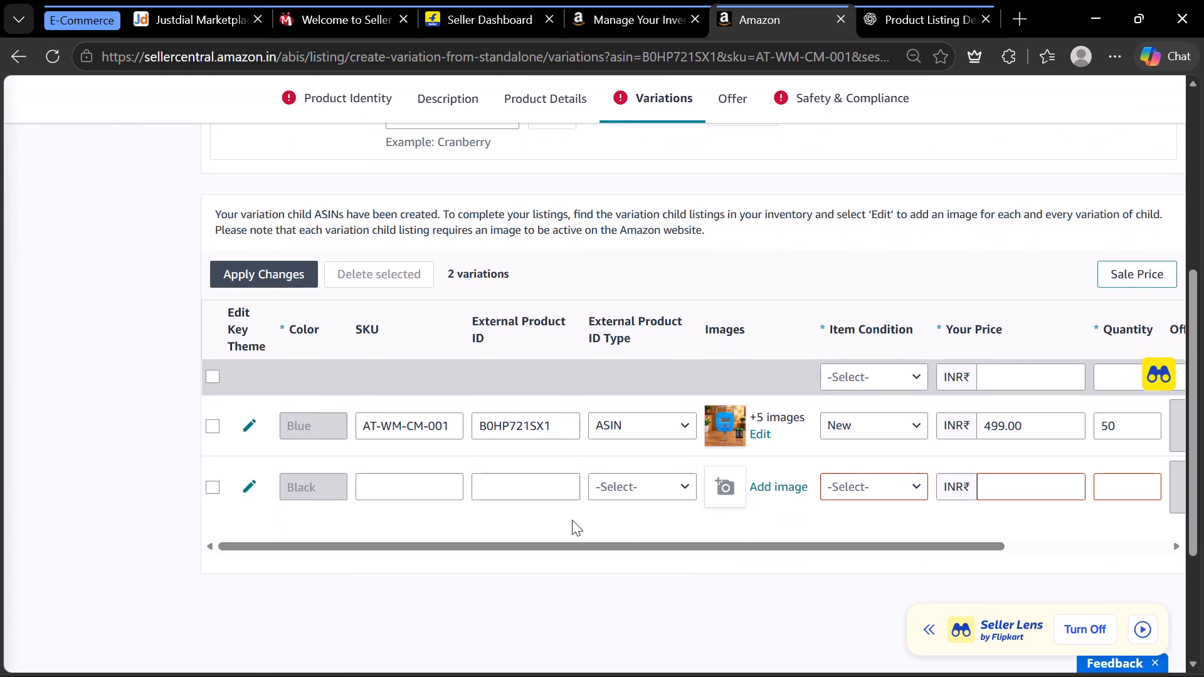
{"action": "scroll", "coordinate": [572, 520], "scroll_direction": "down", "scroll_amount": 1}
{"action": "left_click", "coordinate": [719, 490]}
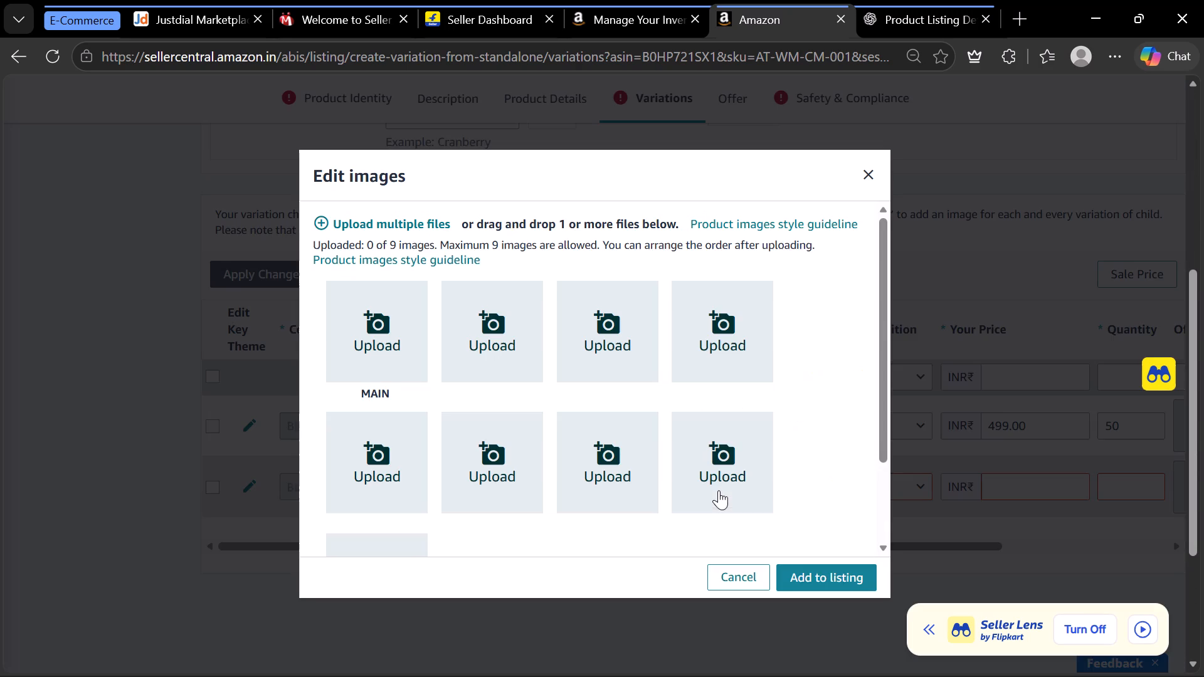
{"action": "left_click", "coordinate": [380, 310]}
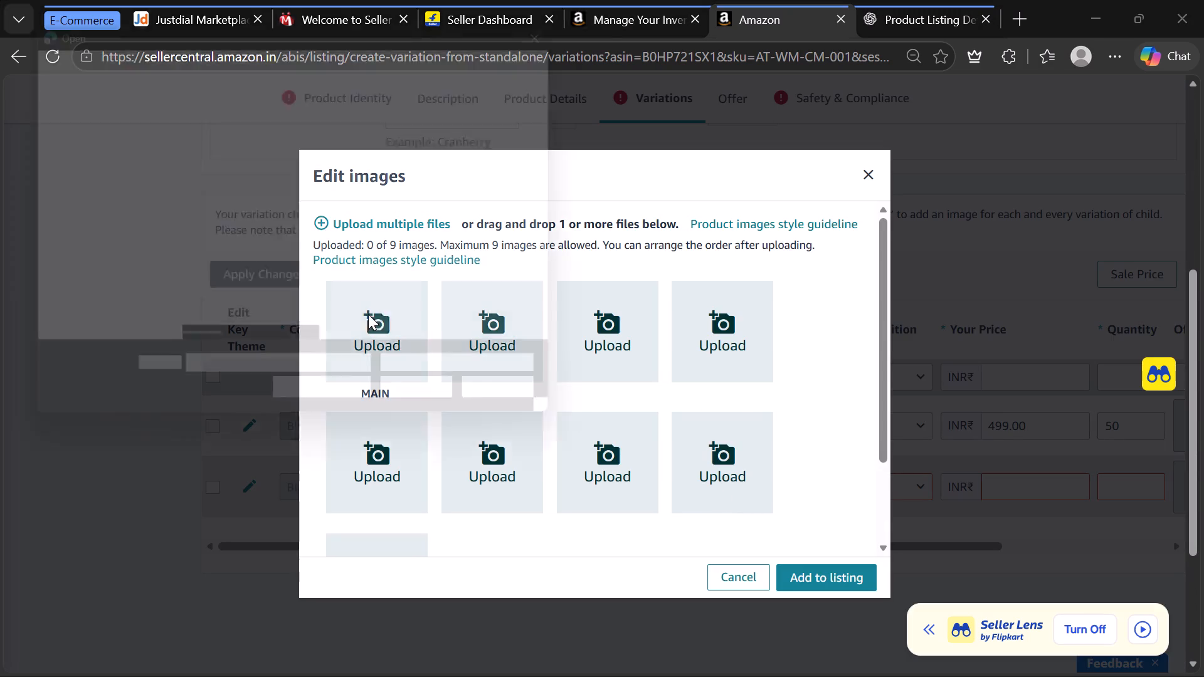
{"action": "left_click", "coordinate": [261, 273]}
{"action": "key", "text": "Down"}
{"action": "key", "text": "Down"}
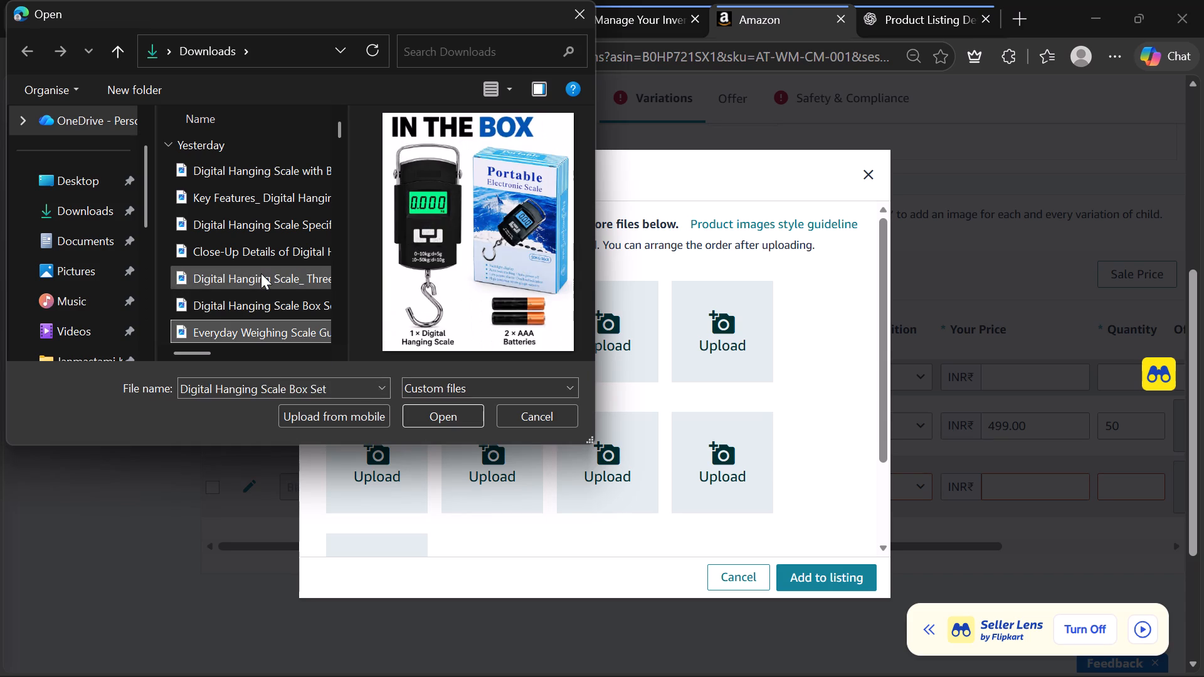
{"action": "key", "text": "Down"}
{"action": "key", "text": "Down"}
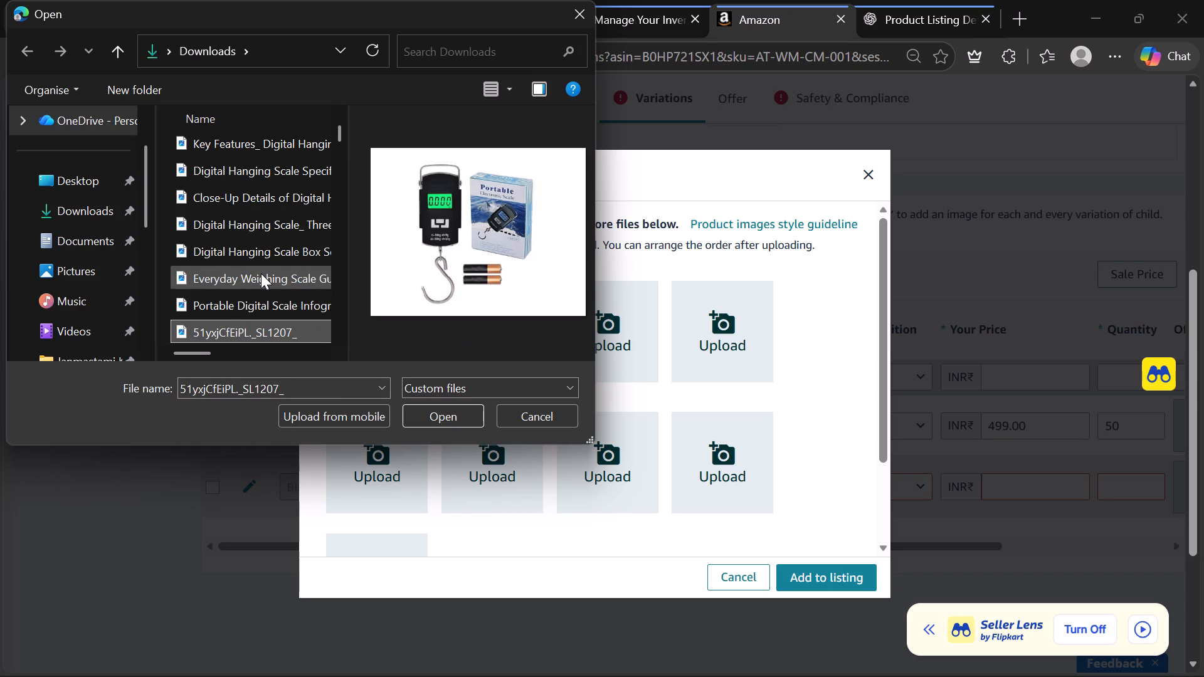
{"action": "key", "text": "Down"}
{"action": "key", "text": "Up"}
{"action": "key", "text": "Down"}
{"action": "key", "text": "Down"}
{"action": "key", "text": "Down"}
{"action": "key", "text": "Up"}
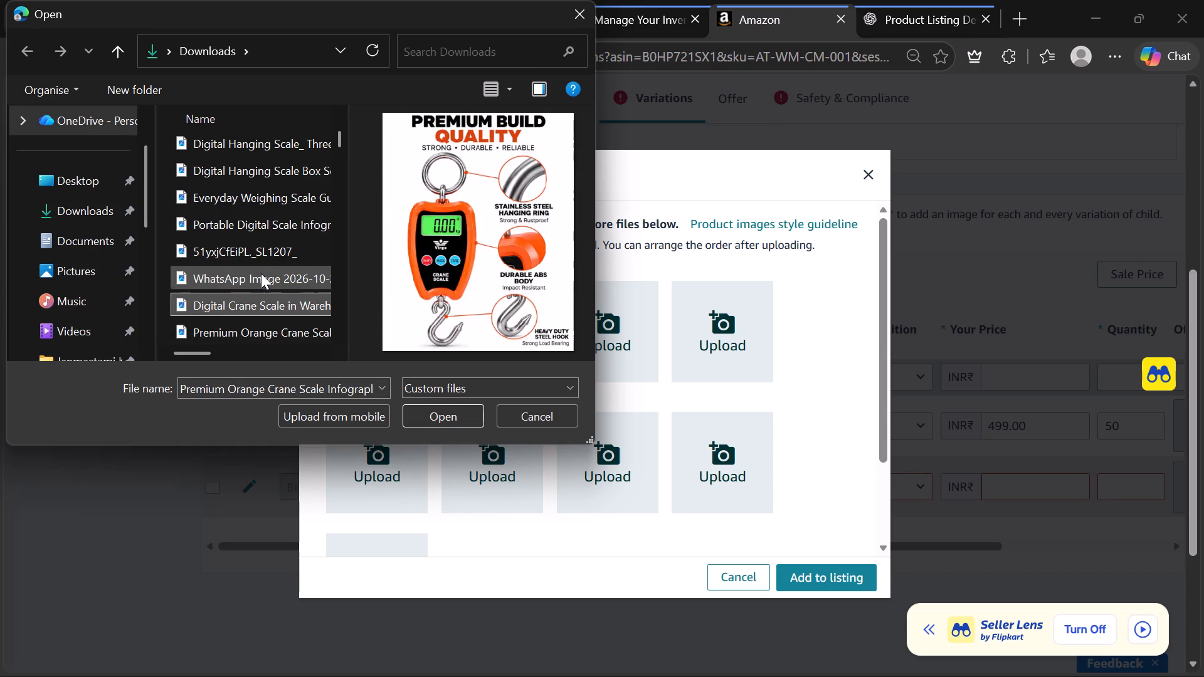
{"action": "key", "text": "Up"}
{"action": "key", "text": "Up"}
{"action": "key", "text": "Up"}
{"action": "key", "text": "Up"}
{"action": "key", "text": "Up"}
{"action": "key", "text": "Up"}
{"action": "key", "text": "Up"}
{"action": "key", "text": "Up"}
{"action": "key", "text": "Up"}
{"action": "key", "text": "Up"}
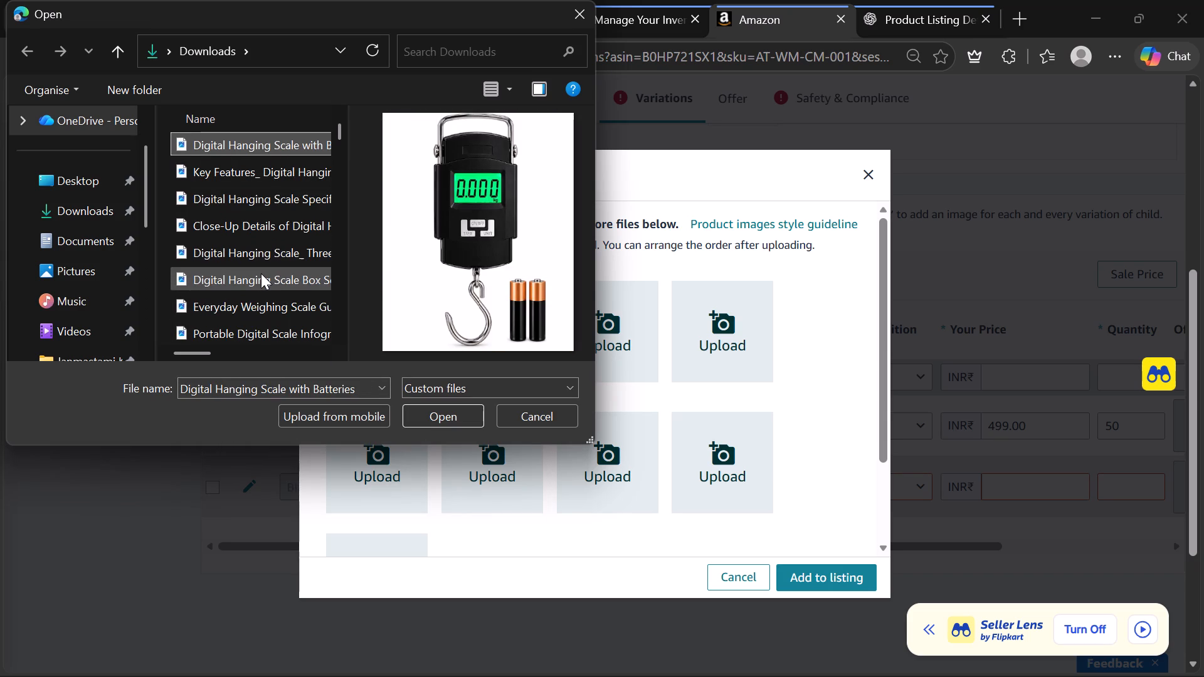
{"action": "key", "text": "Return"}
Upload the "Digital Hanging Scale Box Set" picture and the plain picture of the scale with its box and batteries as Black's second and third images.
{"action": "left_click", "coordinate": [504, 338]}
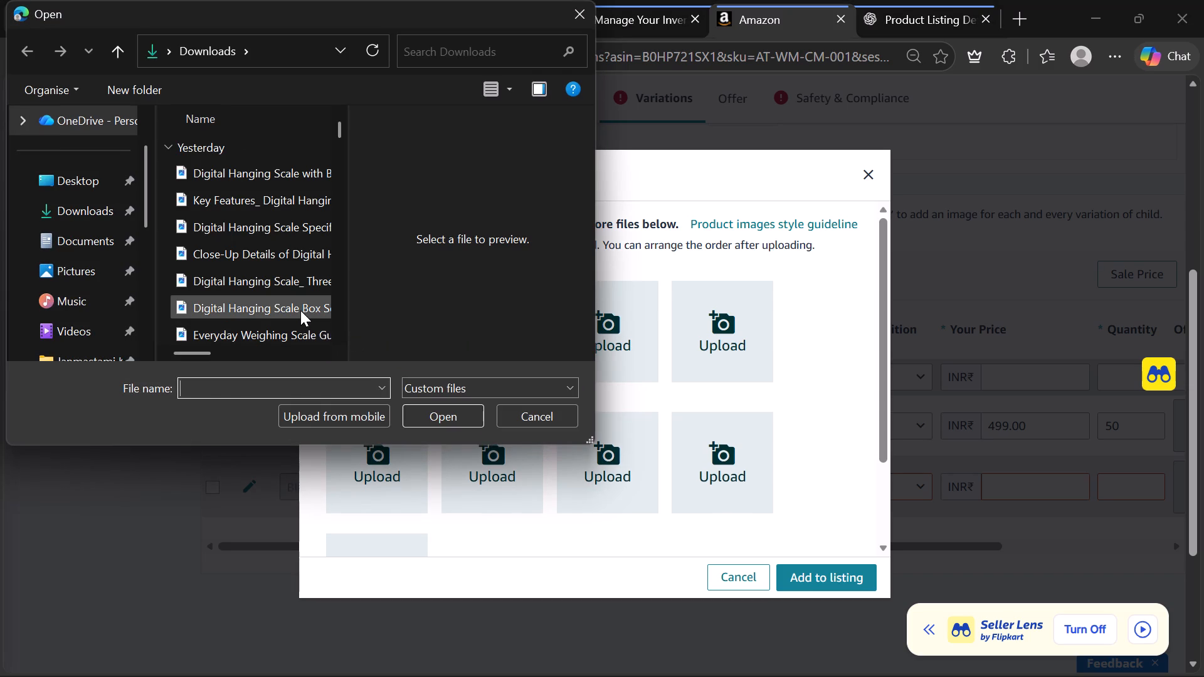
{"action": "left_click", "coordinate": [300, 310]}
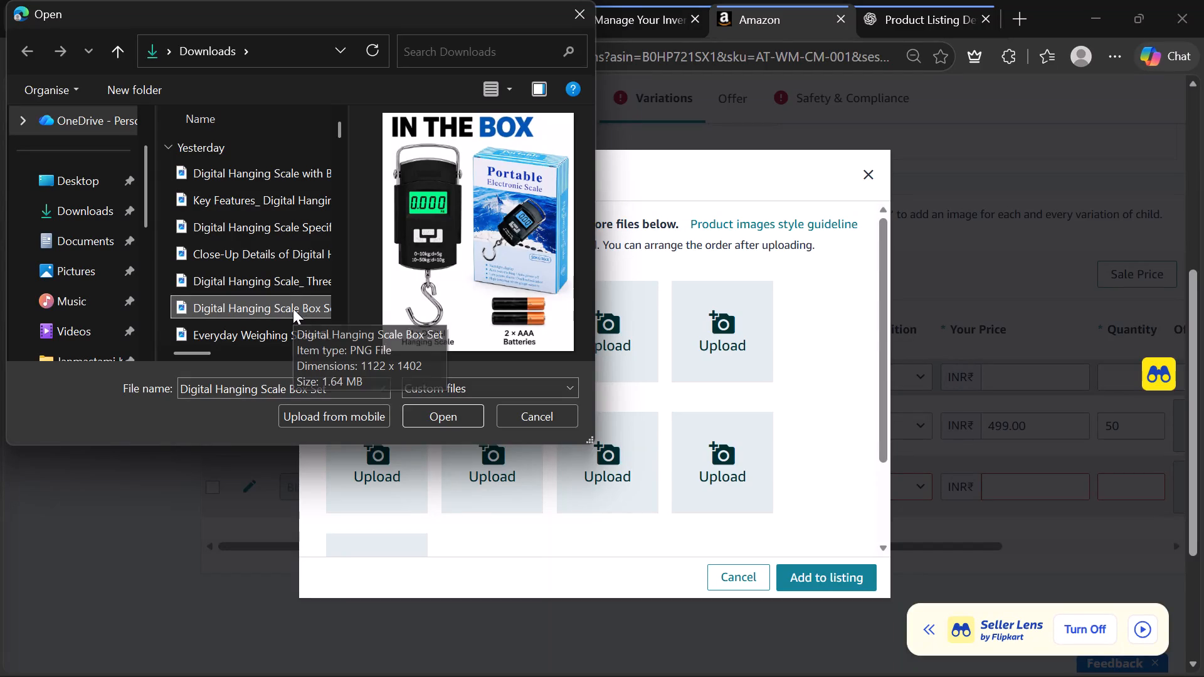
{"action": "key", "text": "Return"}
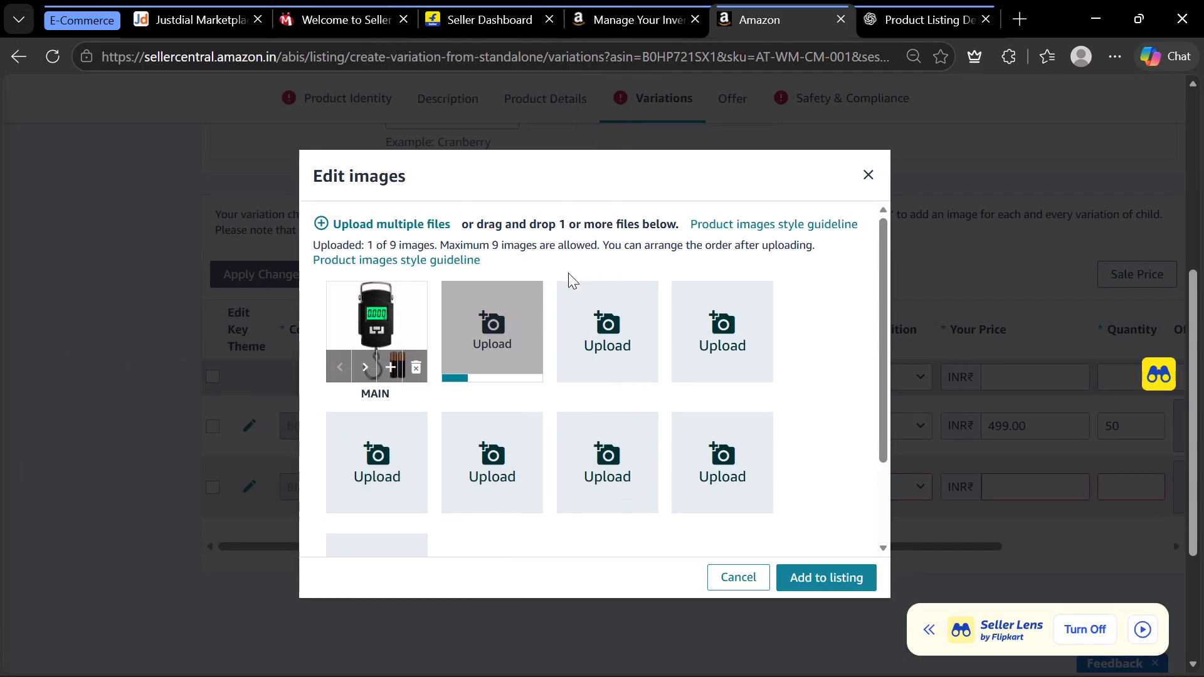
{"action": "left_click", "coordinate": [583, 317]}
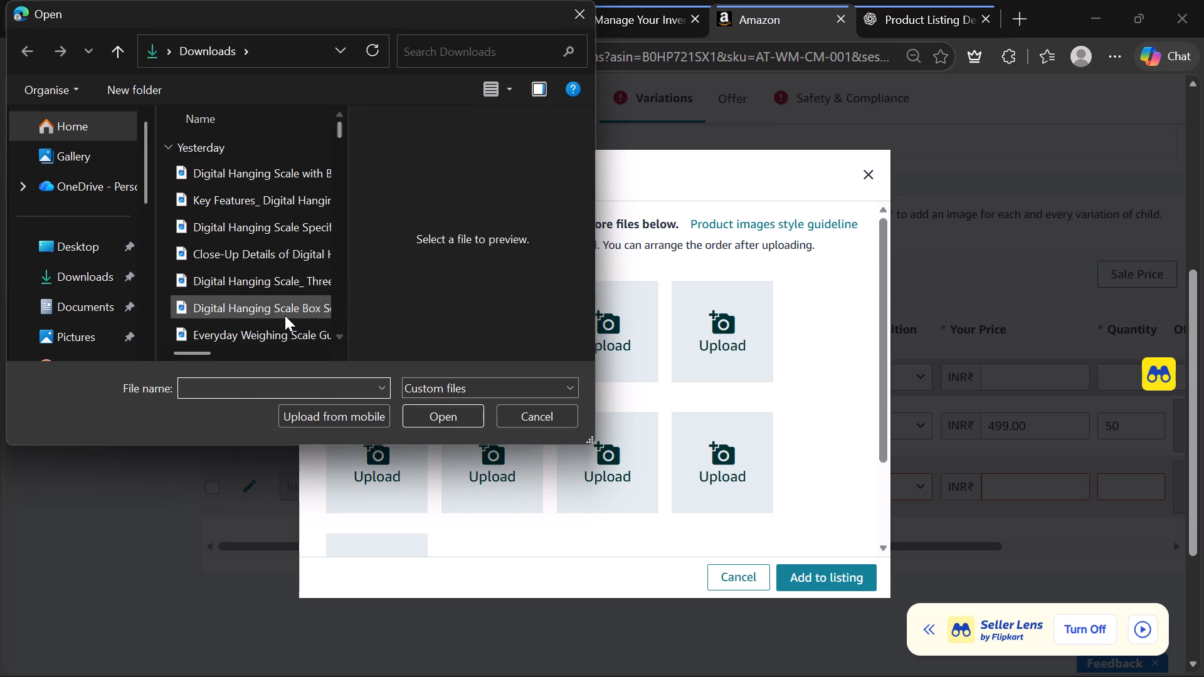
{"action": "left_click", "coordinate": [286, 314]}
{"action": "key", "text": "Down"}
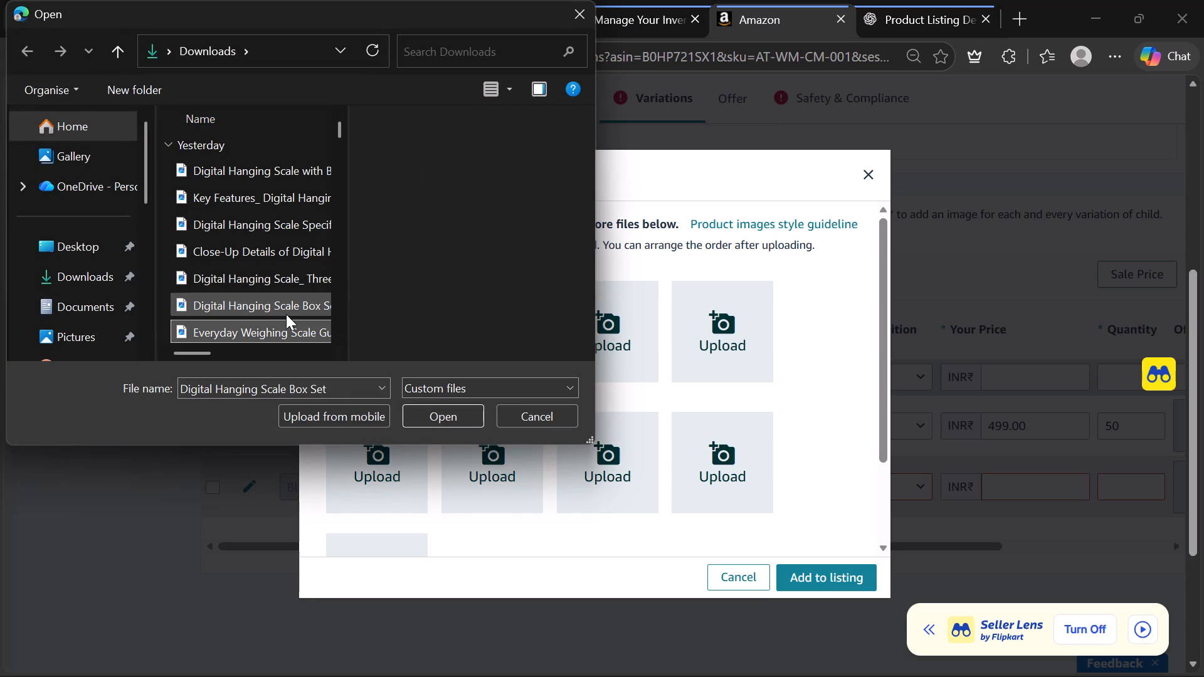
{"action": "key", "text": "Down"}
{"action": "key", "text": "Down"}
{"action": "key", "text": "Return"}
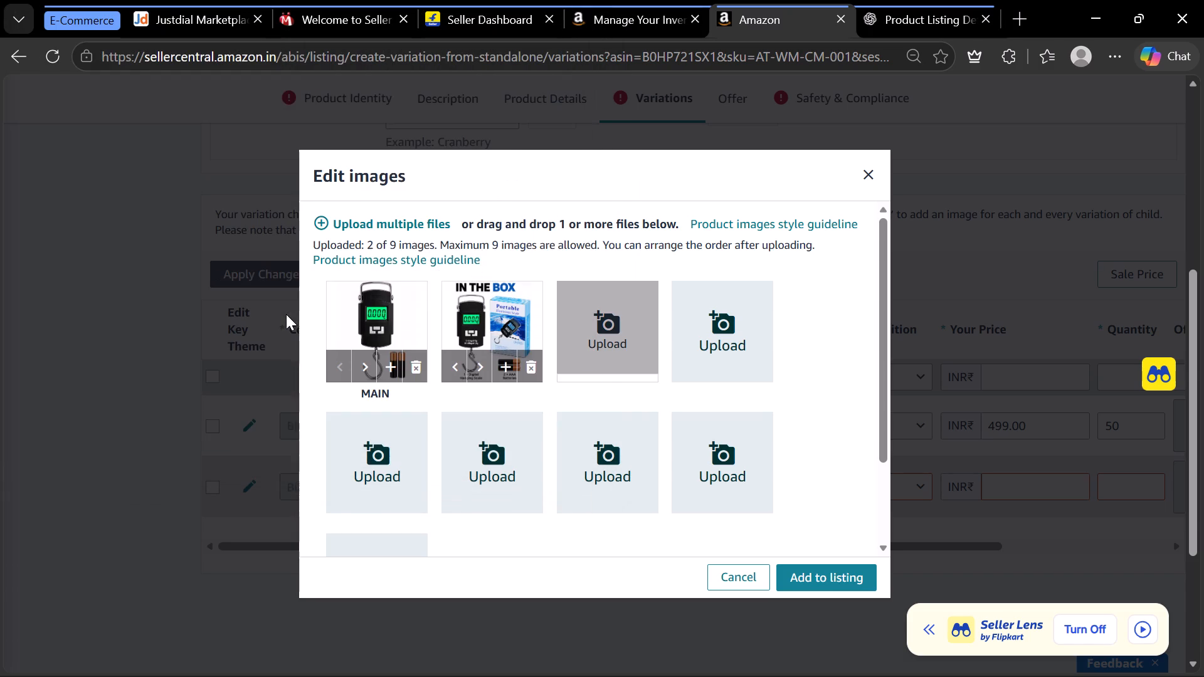
Upload the "Key Features" and "Close-Up Details" pictures of the hanging scale as the Black variation's fourth and fifth images.
{"action": "left_click", "coordinate": [733, 339]}
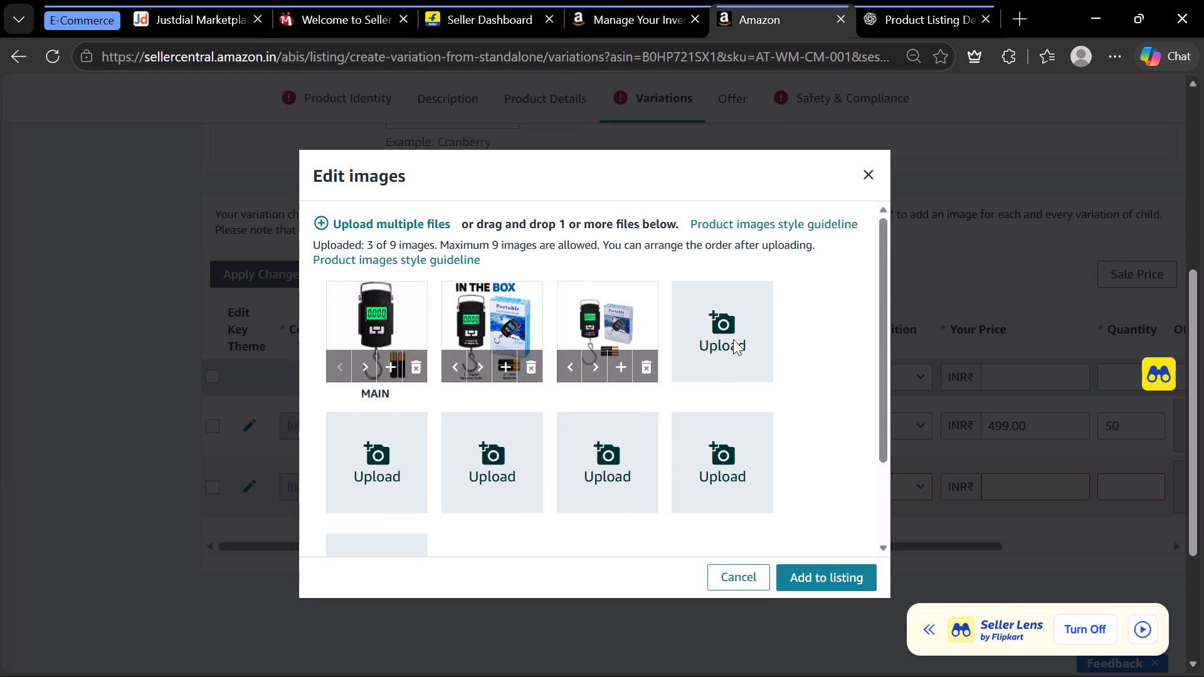
{"action": "left_click", "coordinate": [283, 196]}
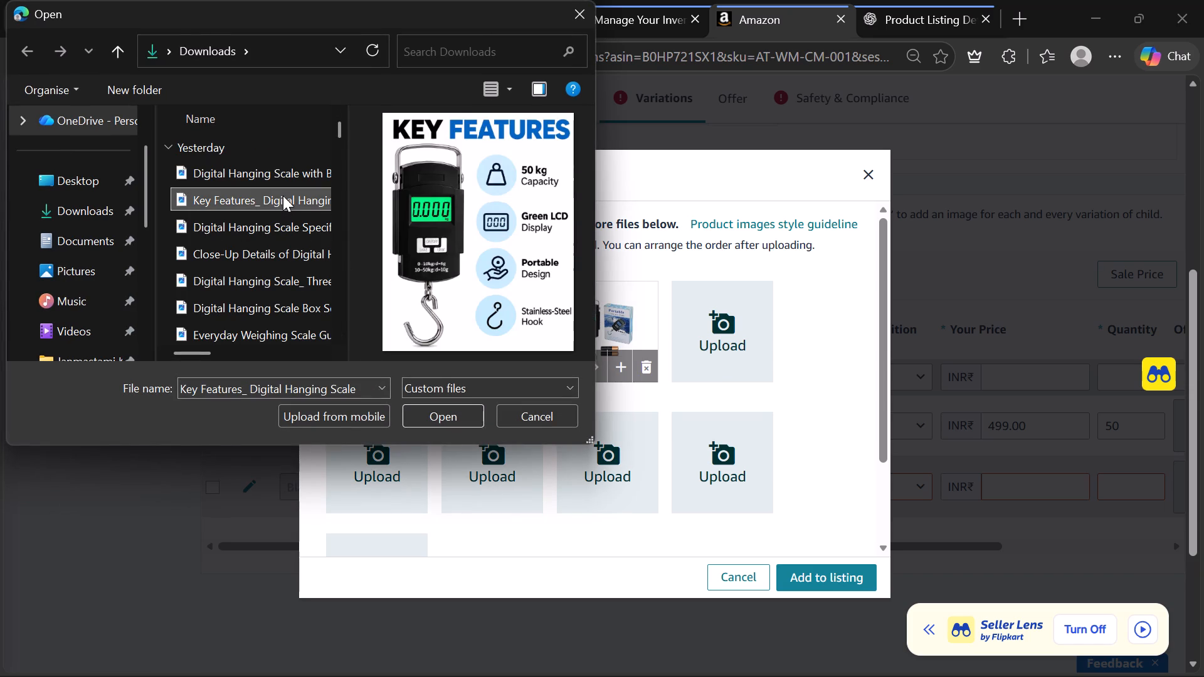
{"action": "key", "text": "Return"}
{"action": "left_click", "coordinate": [349, 458]}
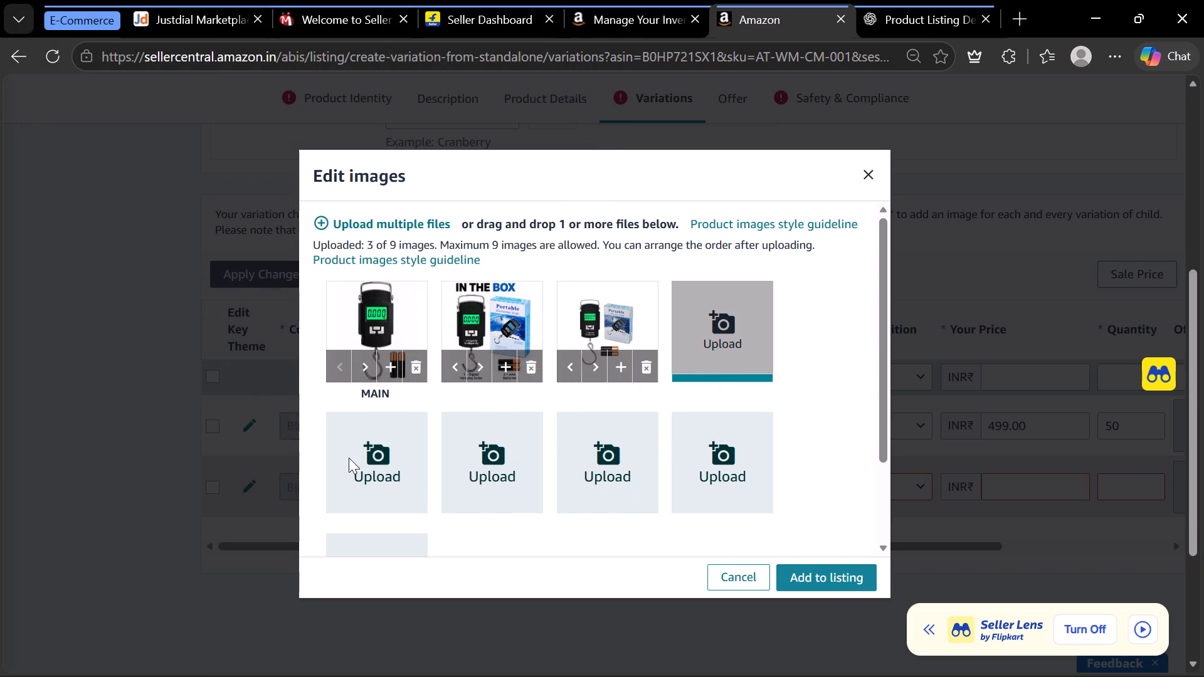
{"action": "left_click", "coordinate": [257, 166]}
{"action": "key", "text": "Down"}
{"action": "key", "text": "Down"}
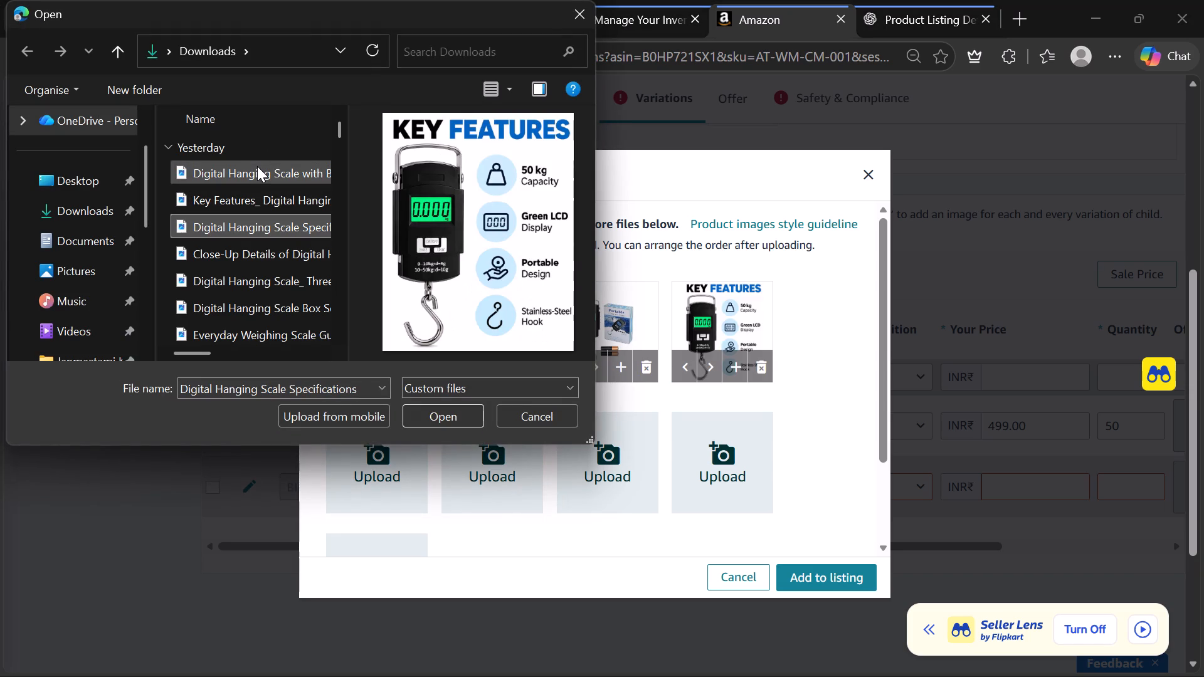
{"action": "key", "text": "Down"}
{"action": "key", "text": "Return"}
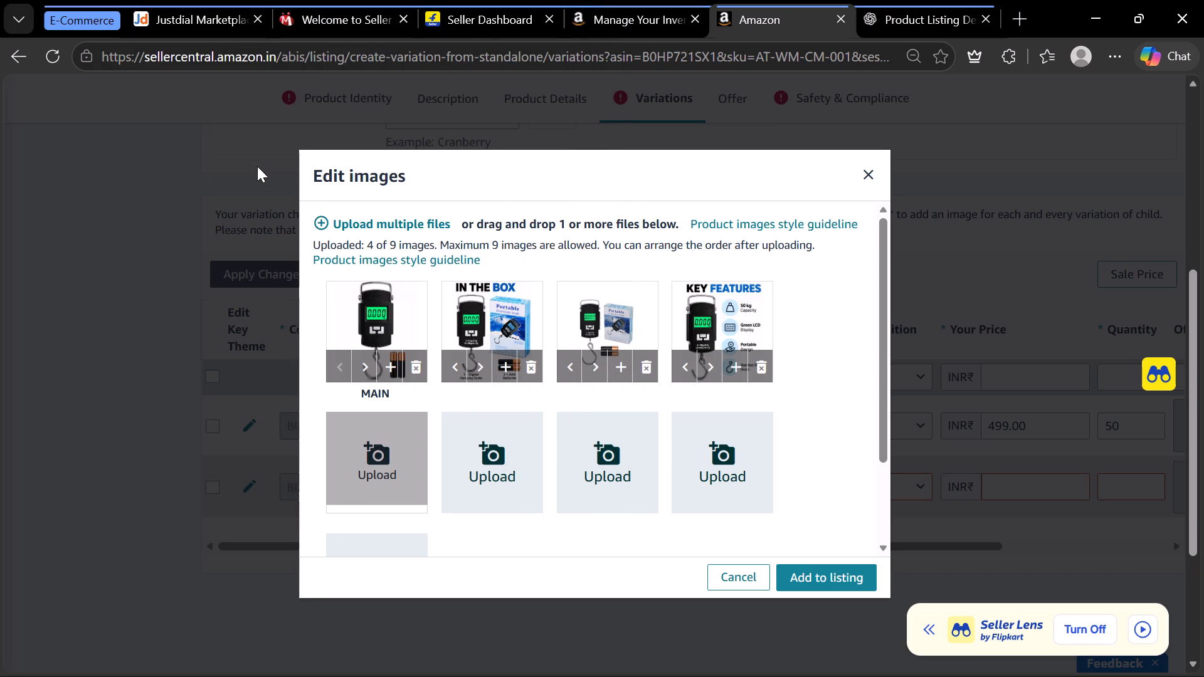
Upload the "Three Easy Steps" how-to-use picture and the "Ready for Everyday Weighing" picture as the Black variation's sixth and seventh images.
{"action": "left_click", "coordinate": [465, 450]}
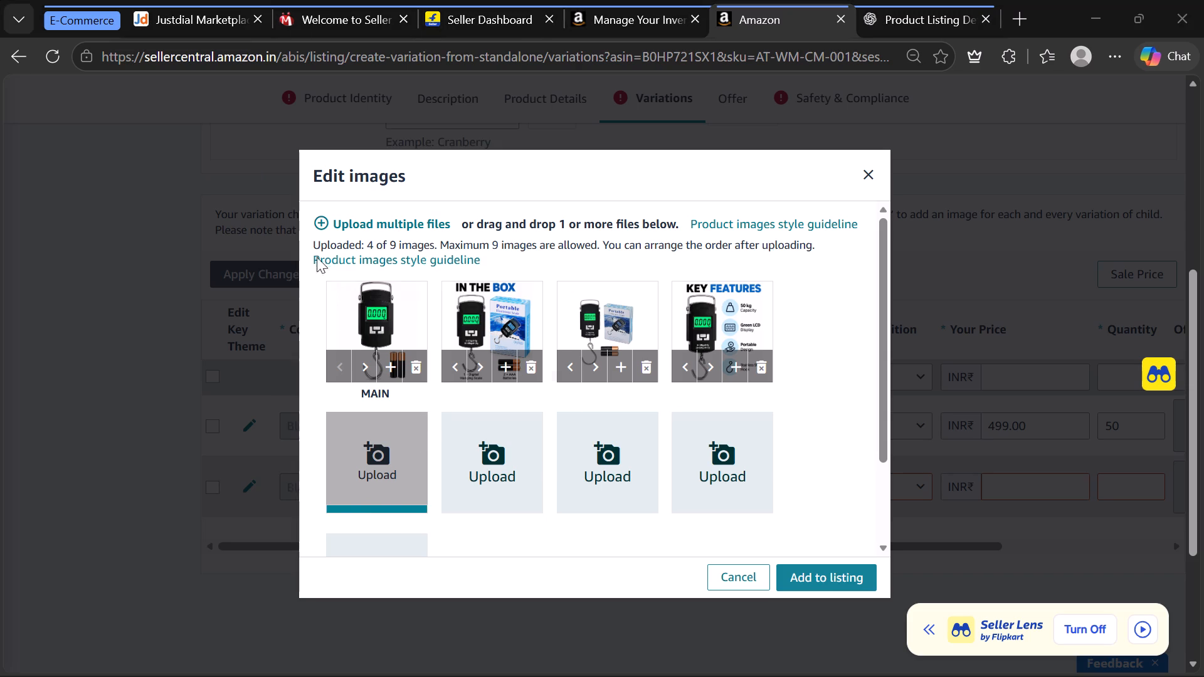
{"action": "left_click", "coordinate": [278, 249]}
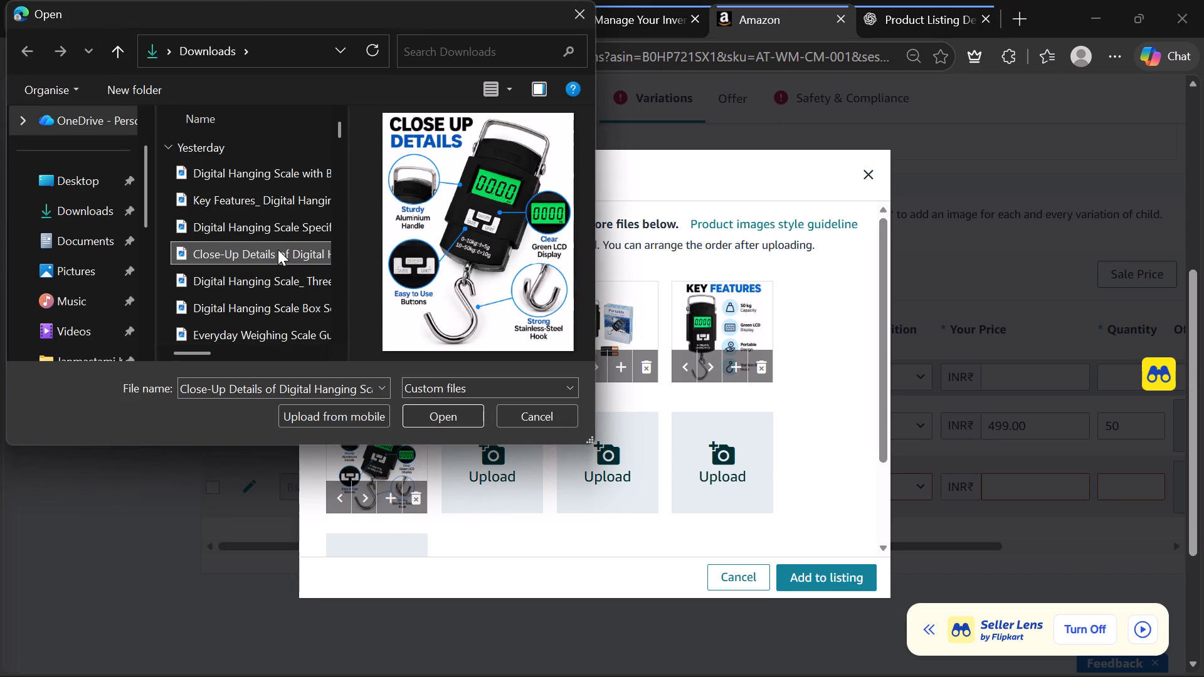
{"action": "key", "text": "Up"}
{"action": "key", "text": "Down"}
{"action": "key", "text": "Down"}
{"action": "key", "text": "Return"}
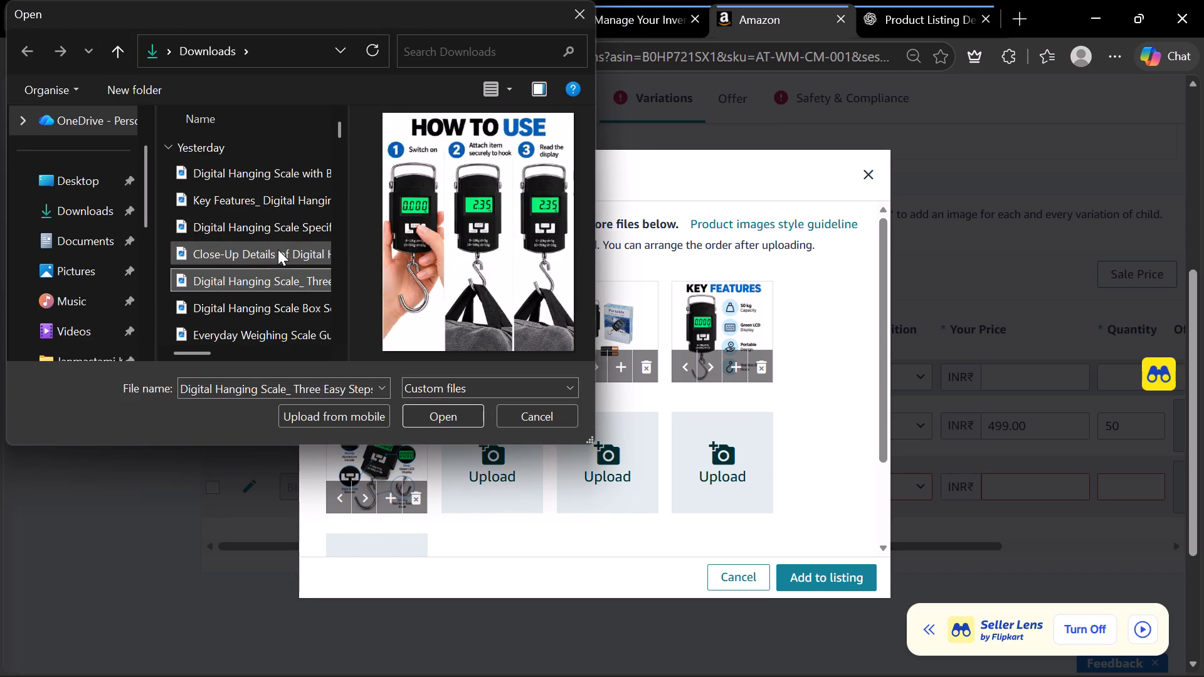
{"action": "left_click", "coordinate": [593, 453]}
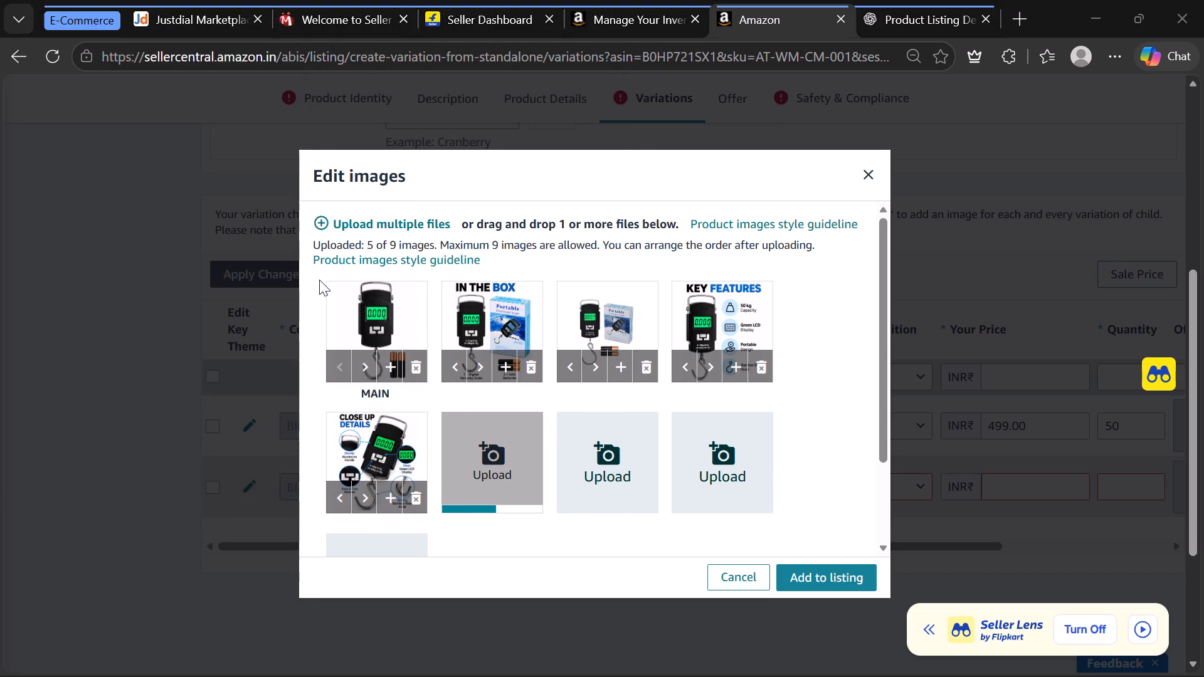
{"action": "left_click", "coordinate": [292, 278]}
{"action": "key", "text": "Down"}
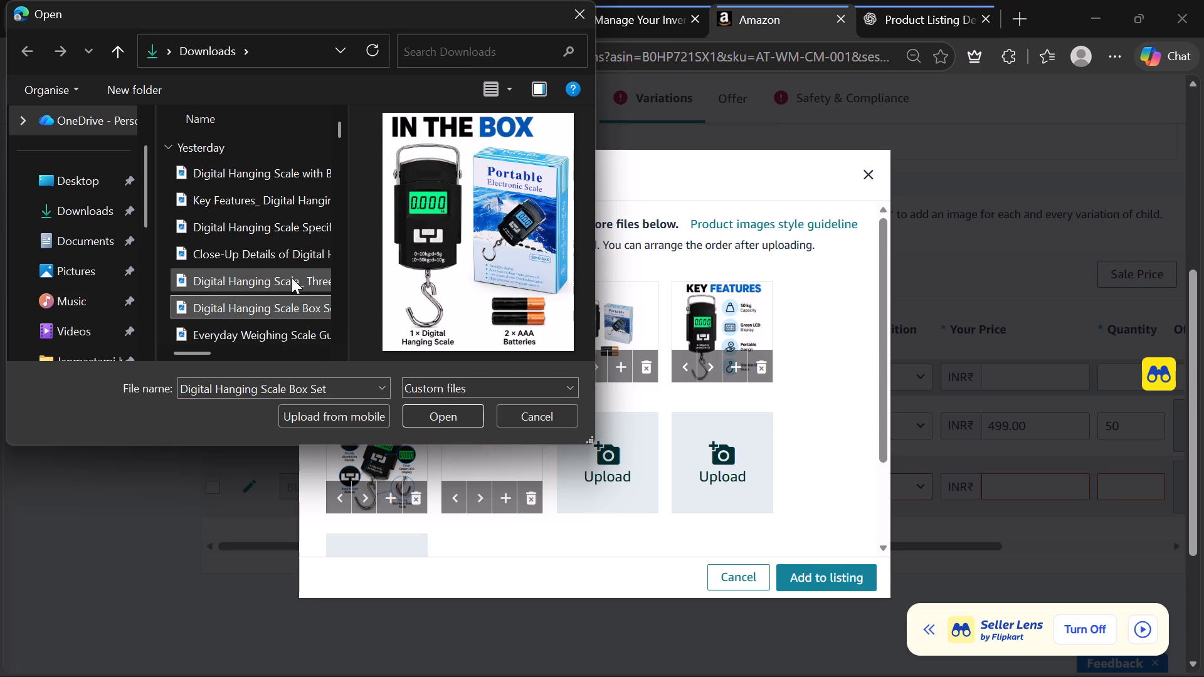
{"action": "key", "text": "Down"}
{"action": "key", "text": "Return"}
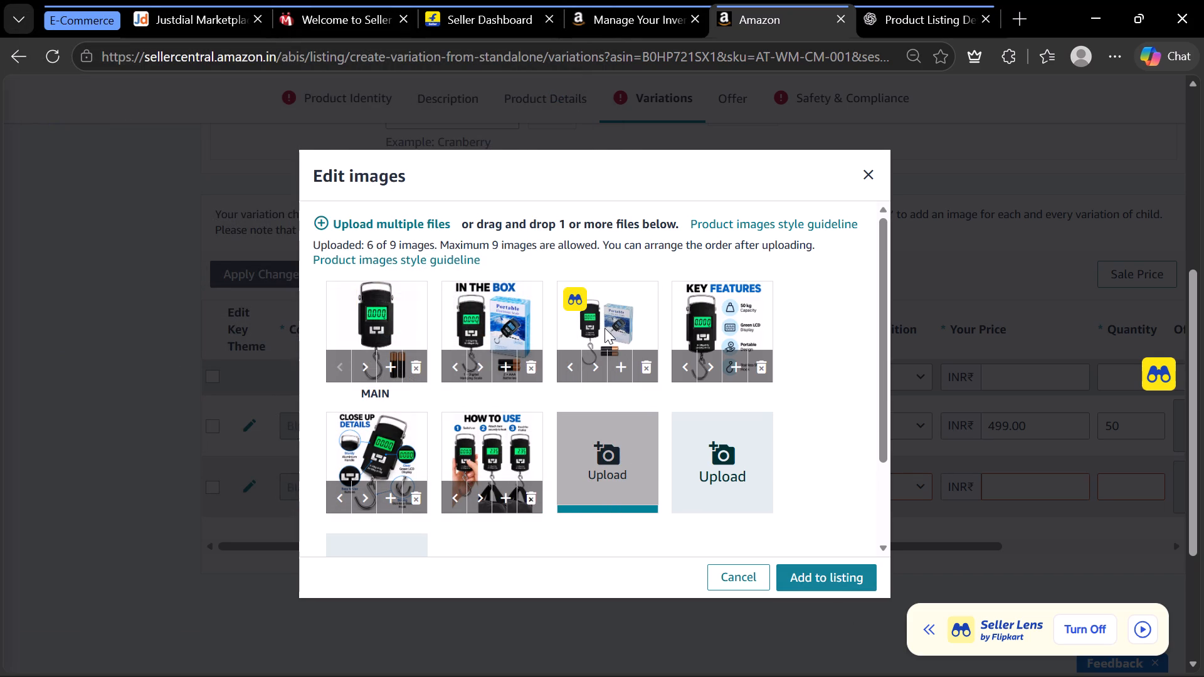
Reorder the Black images so the plain scale-with-box picture comes seventh and the others close the gap, and add them to the listing.
{"action": "left_click_drag", "start_coordinate": [605, 328], "coordinate": [690, 442]}
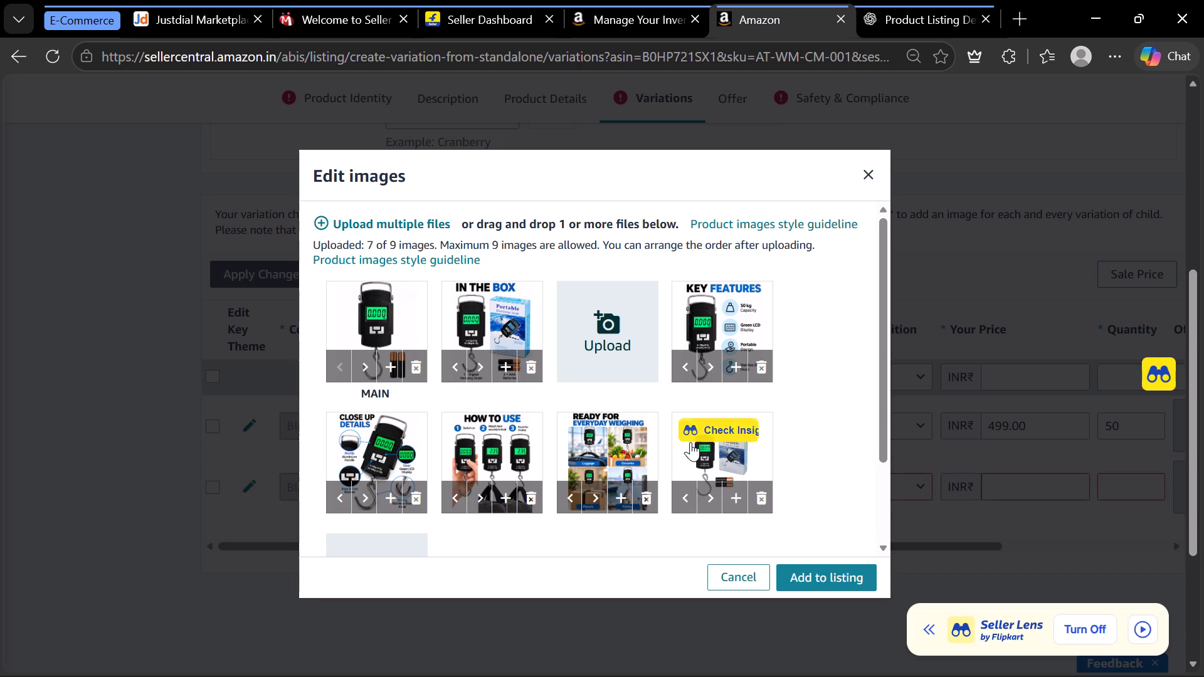
{"action": "left_click_drag", "start_coordinate": [692, 302], "coordinate": [610, 308]}
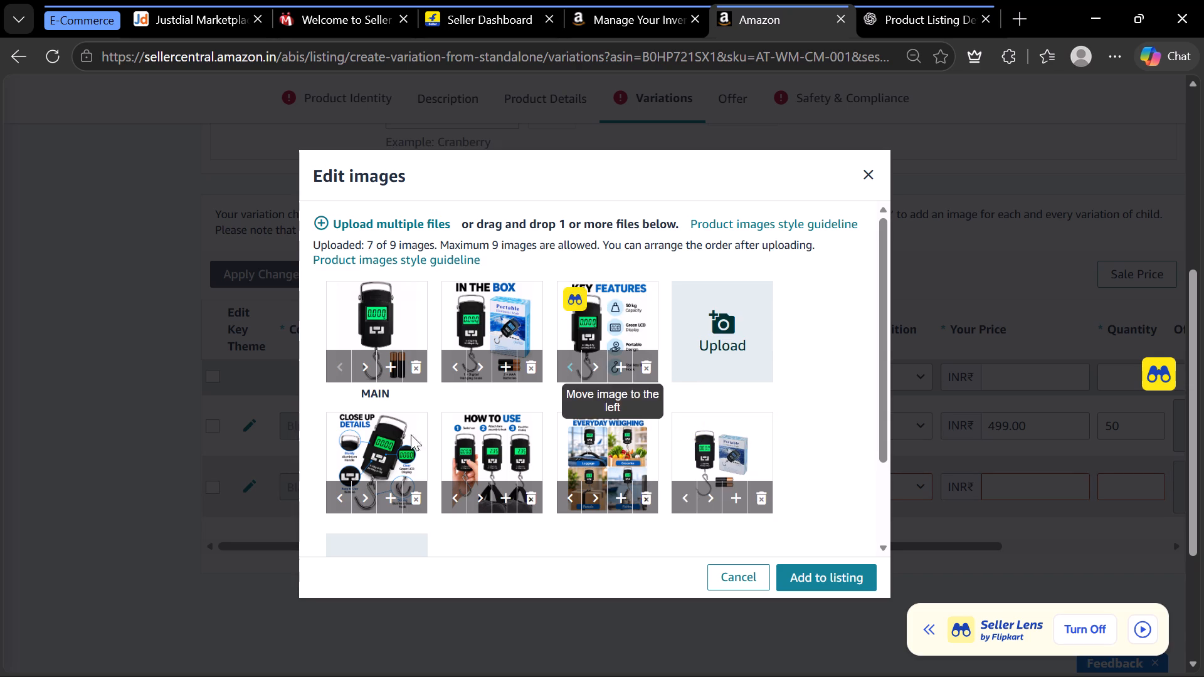
{"action": "left_click_drag", "start_coordinate": [379, 448], "coordinate": [727, 332]}
{"action": "left_click_drag", "start_coordinate": [508, 461], "coordinate": [394, 456]}
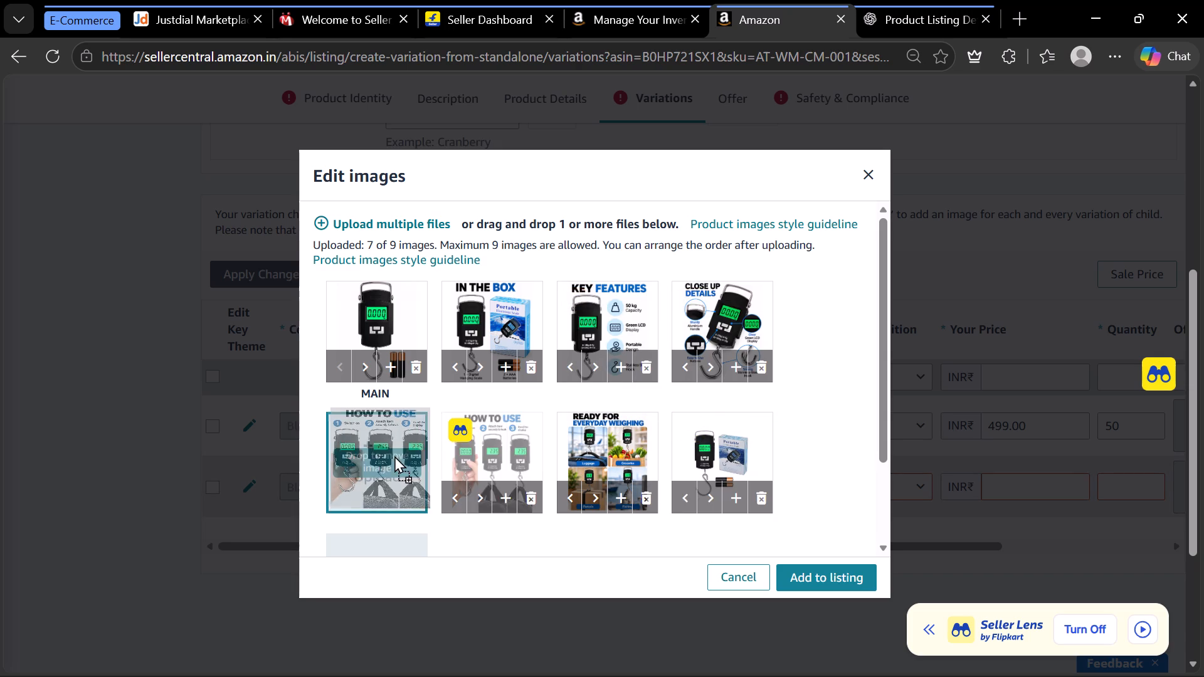
{"action": "left_click_drag", "start_coordinate": [394, 456], "coordinate": [396, 454]}
{"action": "left_click_drag", "start_coordinate": [602, 446], "coordinate": [513, 450]}
{"action": "left_click_drag", "start_coordinate": [702, 446], "coordinate": [620, 454]}
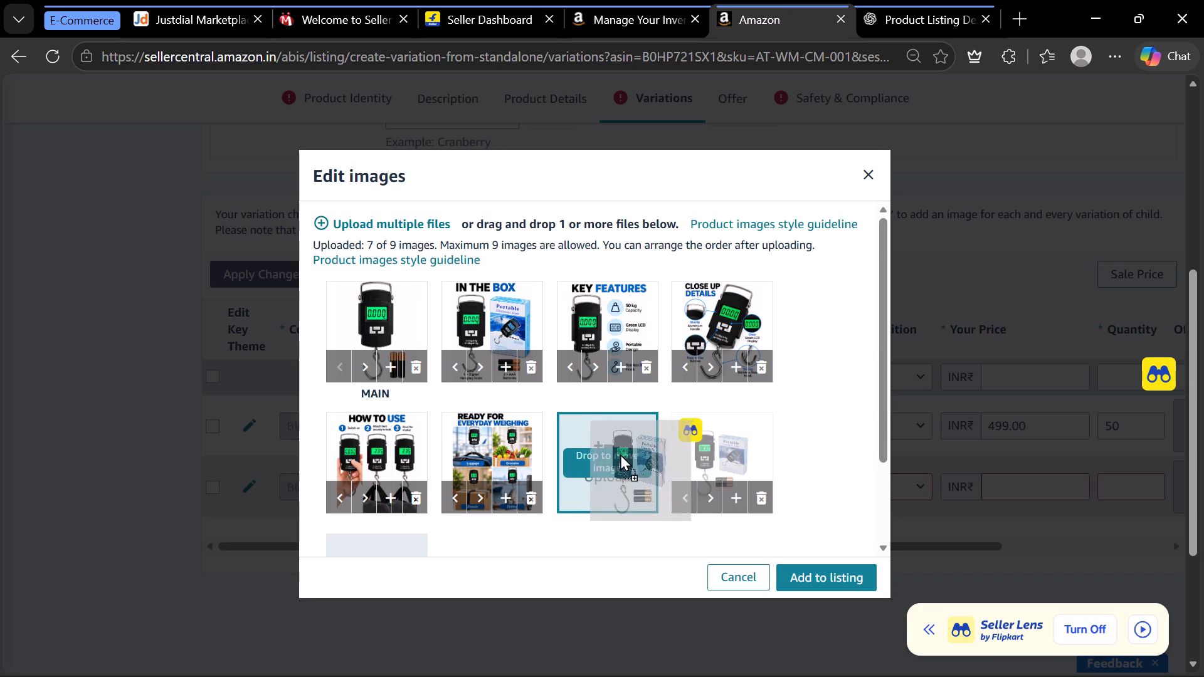
{"action": "left_click_drag", "start_coordinate": [620, 454], "coordinate": [620, 453]}
{"action": "left_click", "coordinate": [802, 579]}
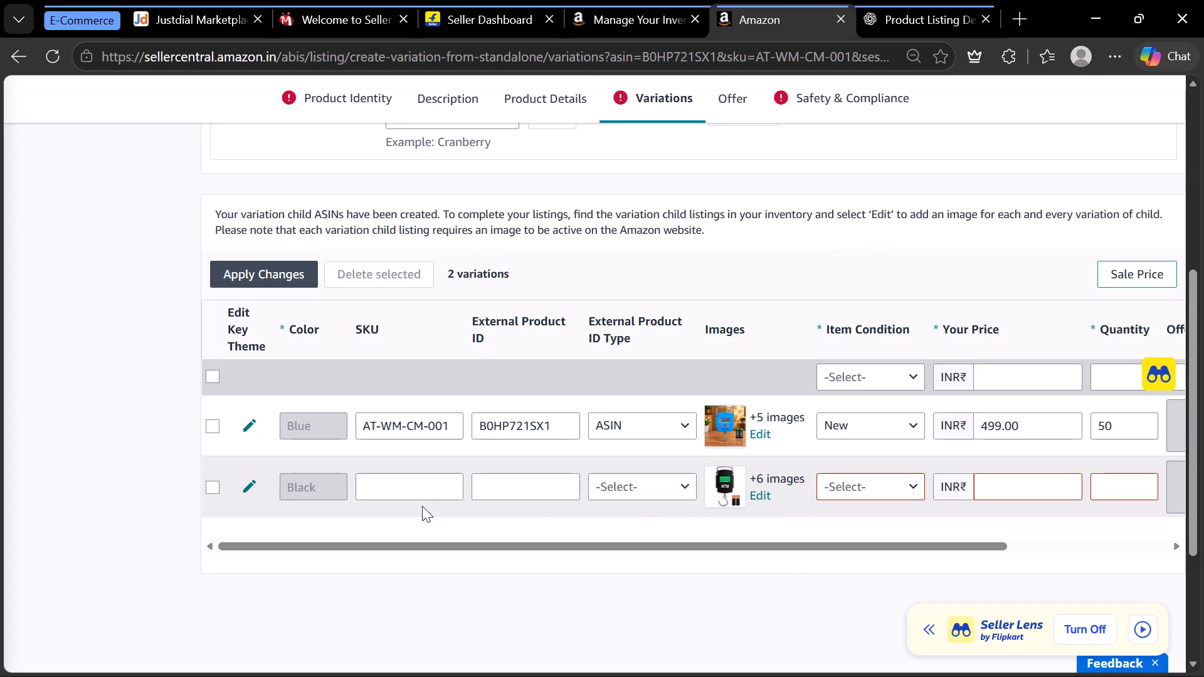
Set the Black variation's SKU to AT-WM-CM-002, leaving its external product ID and ID type blank.
{"action": "left_click", "coordinate": [368, 494]}
{"action": "type", "text": "AT-WM-"}
{"action": "type", "text": "CM-002"}
{"action": "left_click", "coordinate": [514, 493]}
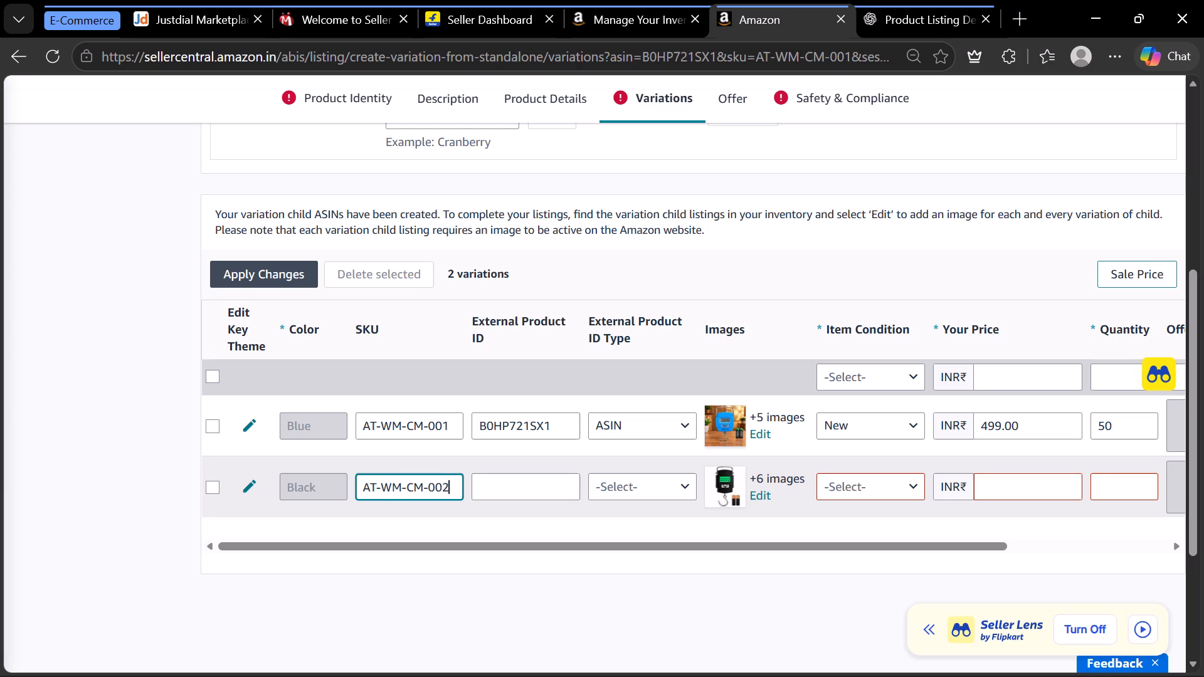
{"action": "left_click", "coordinate": [634, 482]}
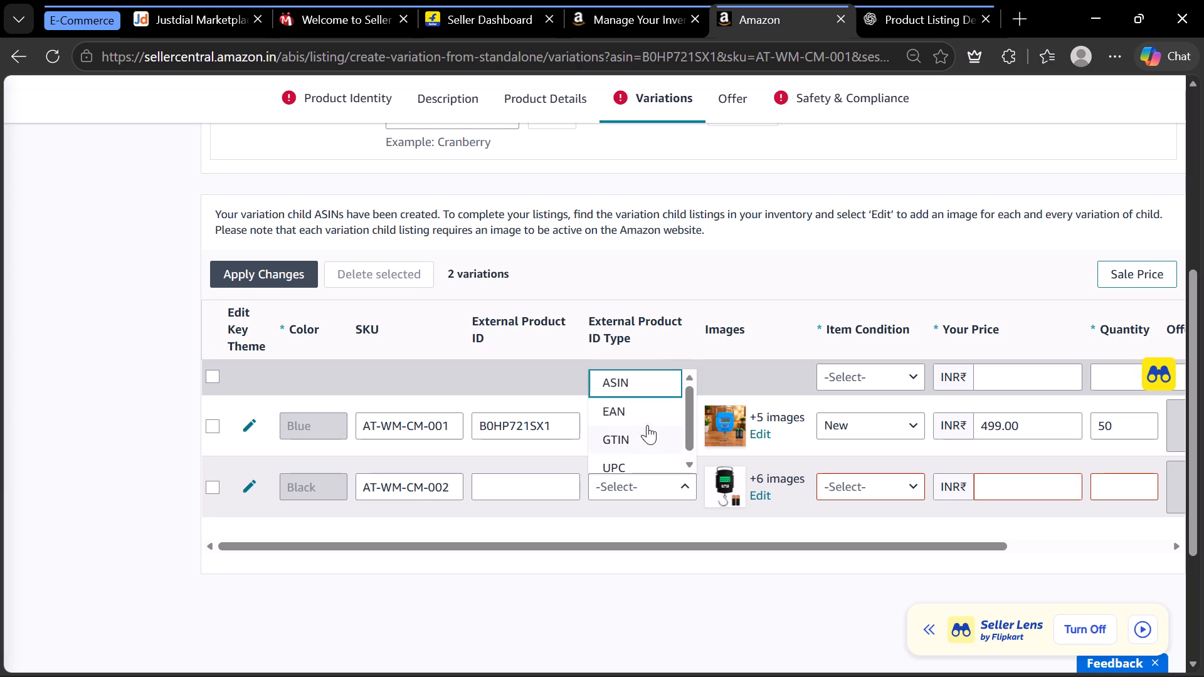
{"action": "left_click", "coordinate": [623, 529]}
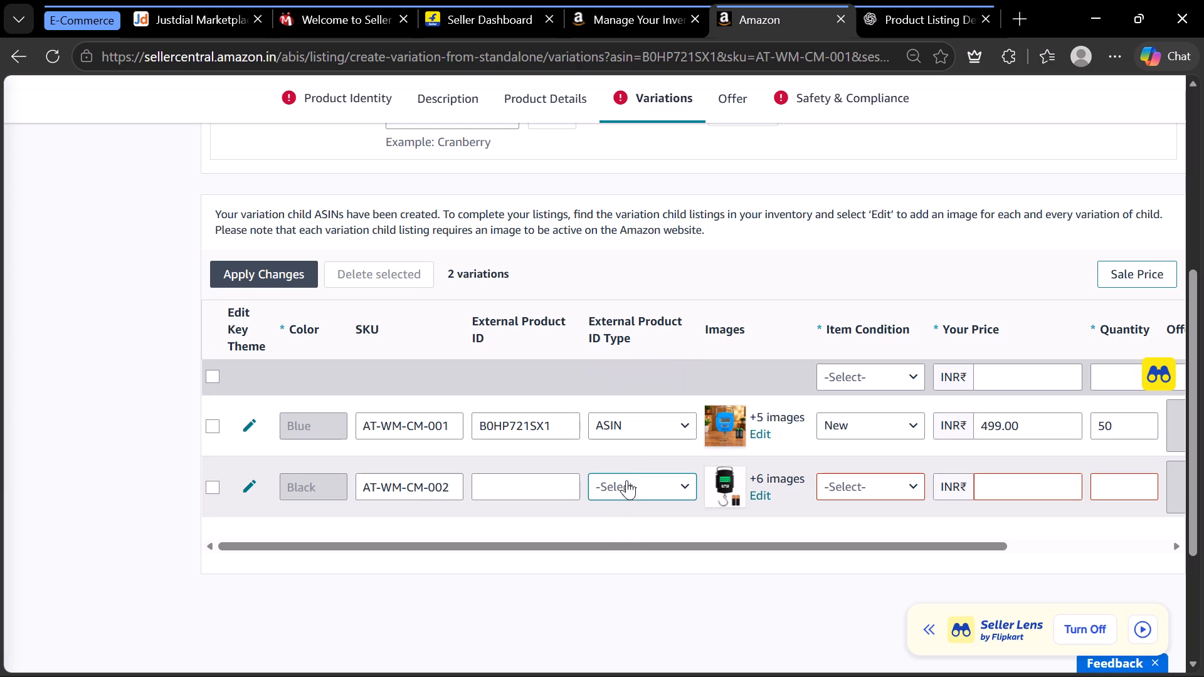
Fill in the Black variation's offer with item condition New, price INR 499 and quantity 50.
{"action": "left_click", "coordinate": [848, 488]}
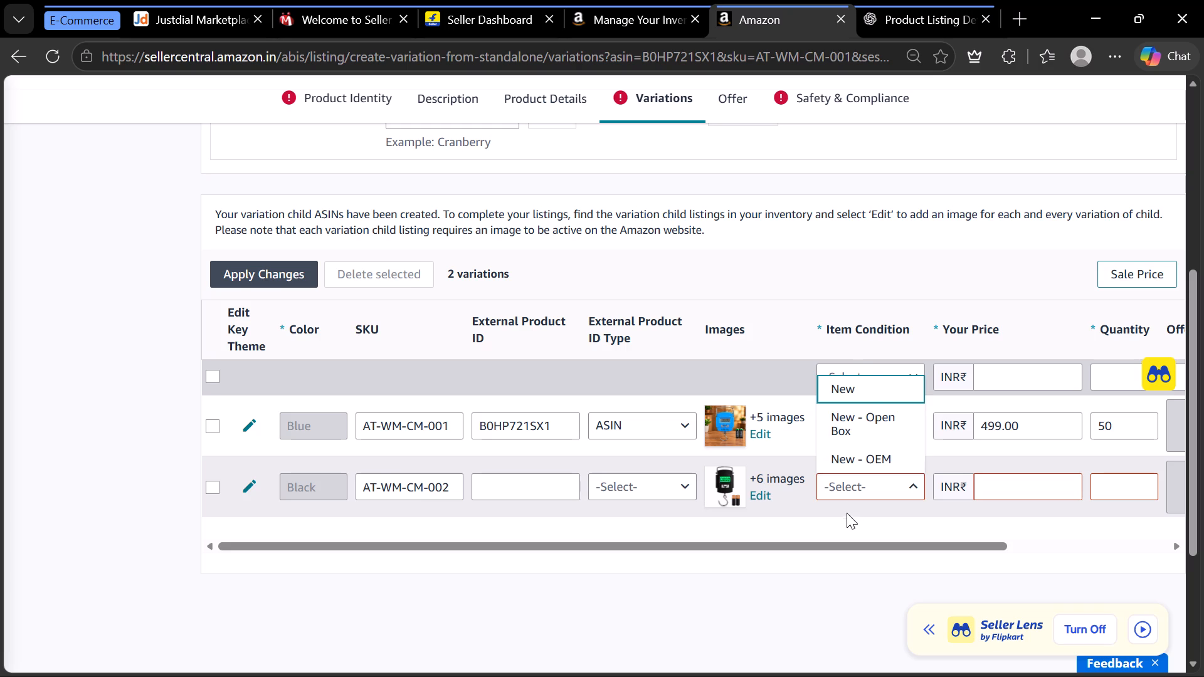
{"action": "left_click", "coordinate": [854, 393]}
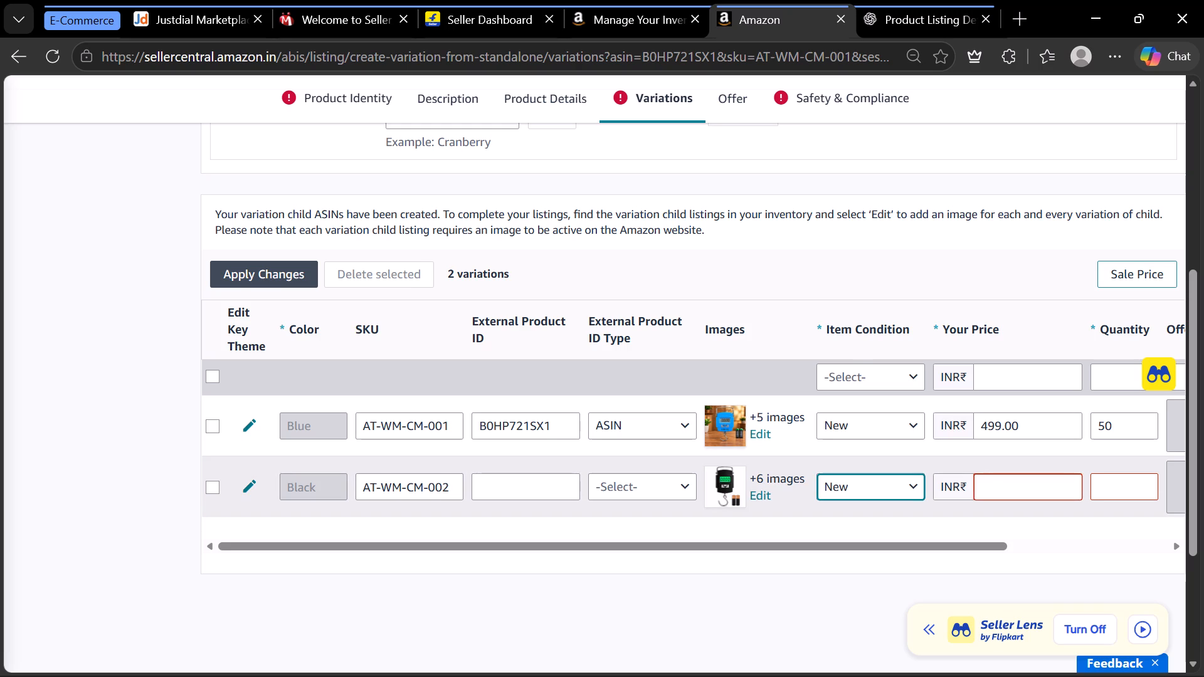
{"action": "left_click", "coordinate": [1000, 481]}
{"action": "type", "text": "4999"}
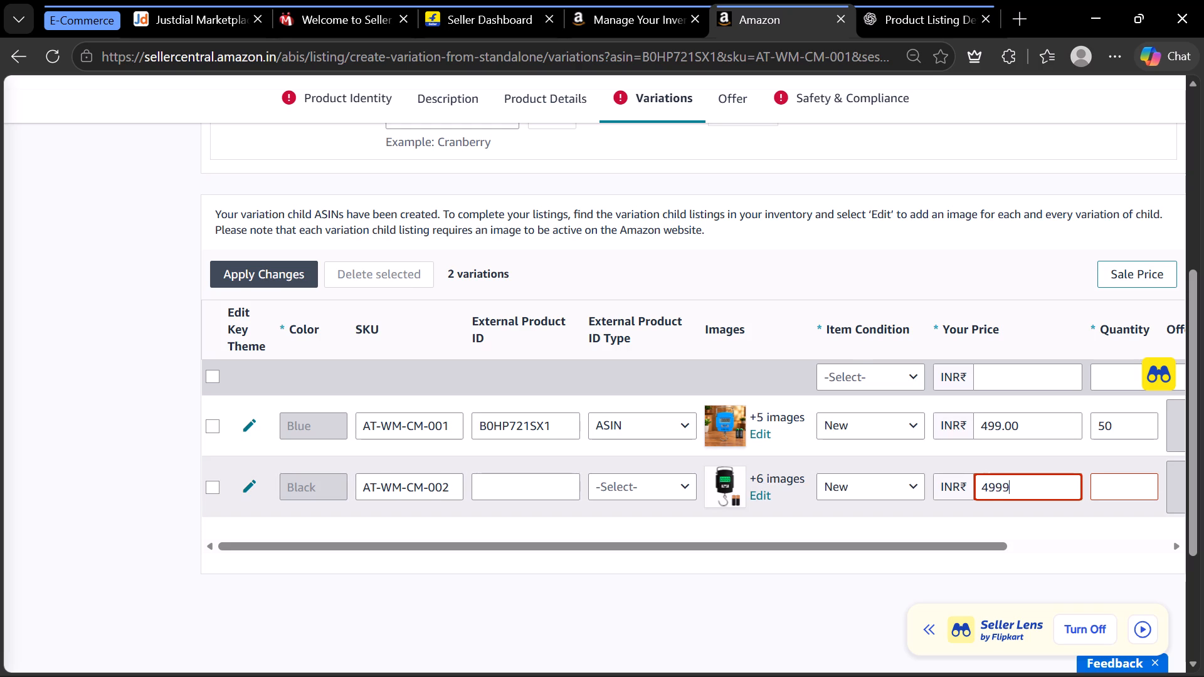
{"action": "key", "text": "BackSpace"}
{"action": "left_click", "coordinate": [1136, 488]}
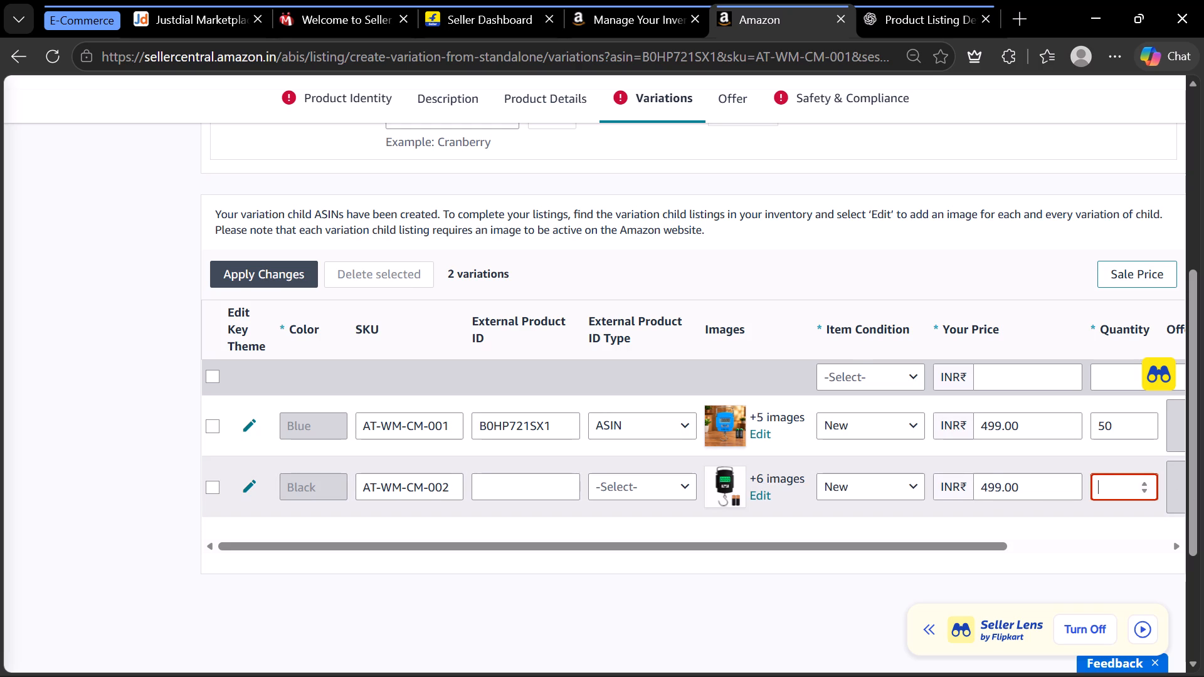
{"action": "type", "text": "50"}
Check the rest of the Black variation's row and try to save and finish the listing.
{"action": "scroll", "coordinate": [996, 523], "scroll_direction": "left", "scroll_amount": 2}
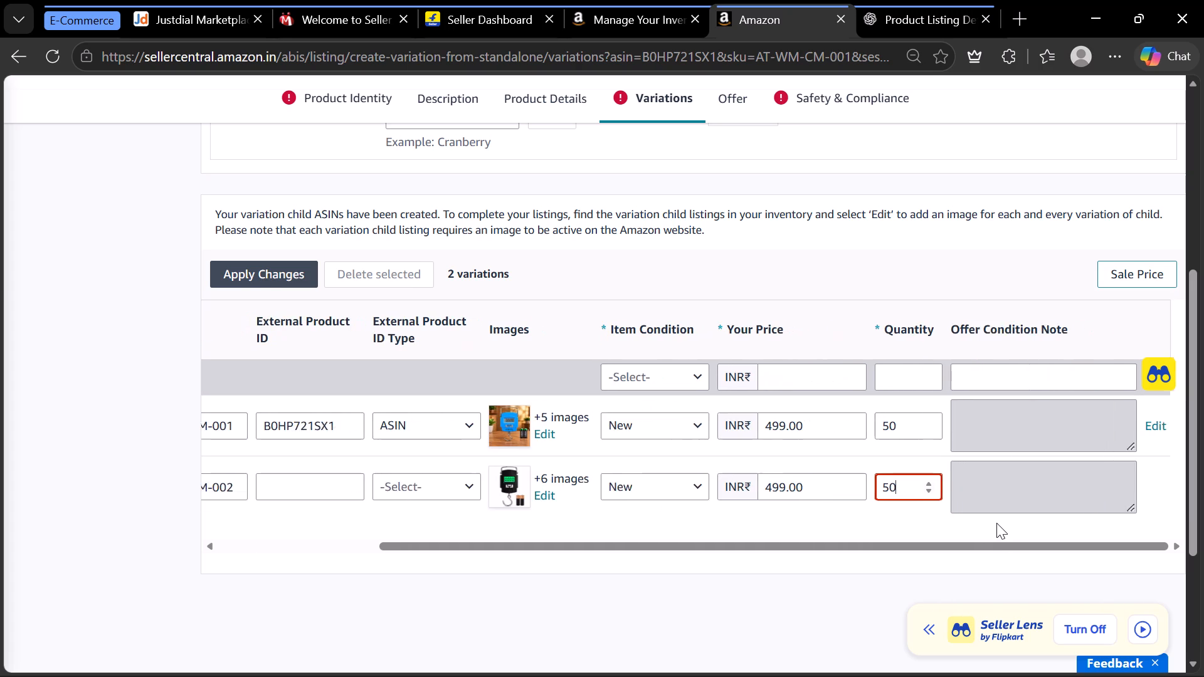
{"action": "scroll", "coordinate": [996, 523], "scroll_direction": "left", "scroll_amount": 3}
{"action": "scroll", "coordinate": [996, 523], "scroll_direction": "down", "scroll_amount": 1}
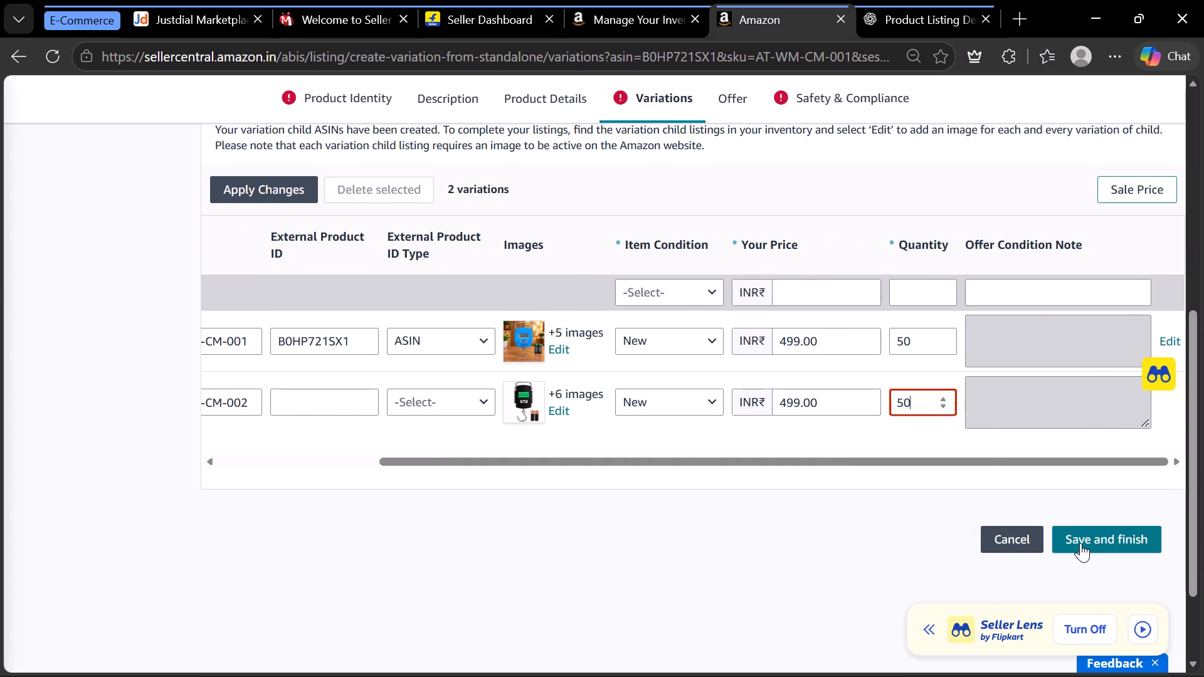
{"action": "scroll", "coordinate": [749, 296], "scroll_direction": "up", "scroll_amount": 3}
{"action": "scroll", "coordinate": [749, 296], "scroll_direction": "down", "scroll_amount": 2}
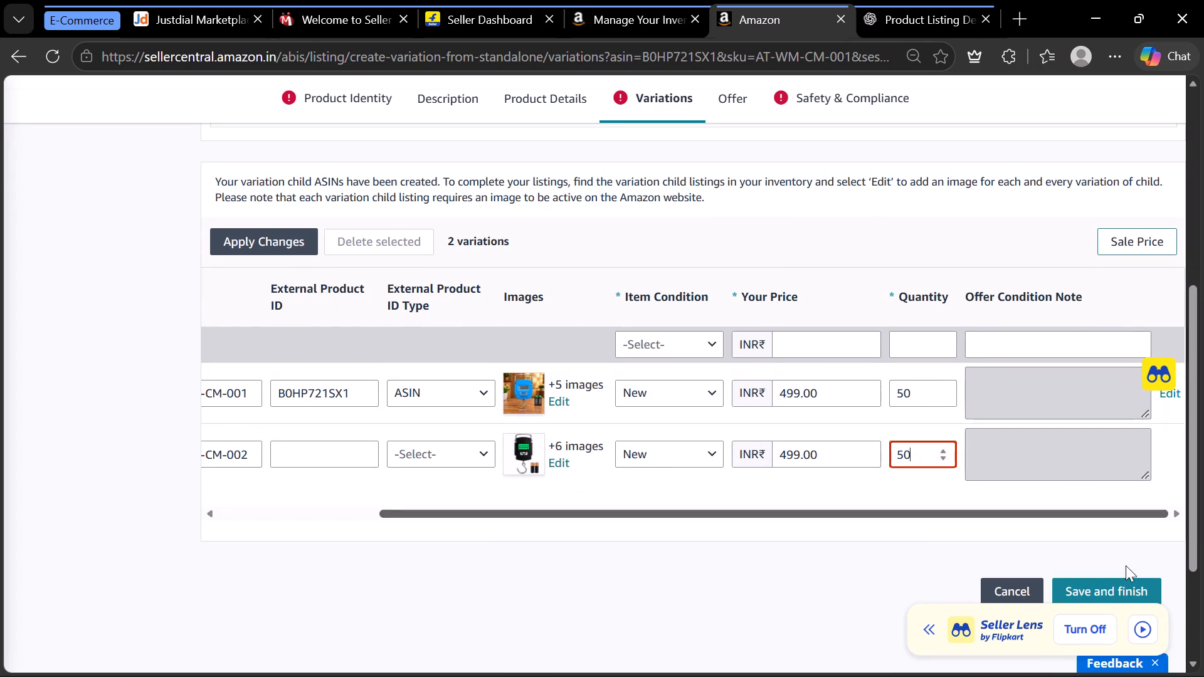
{"action": "left_click", "coordinate": [1117, 589]}
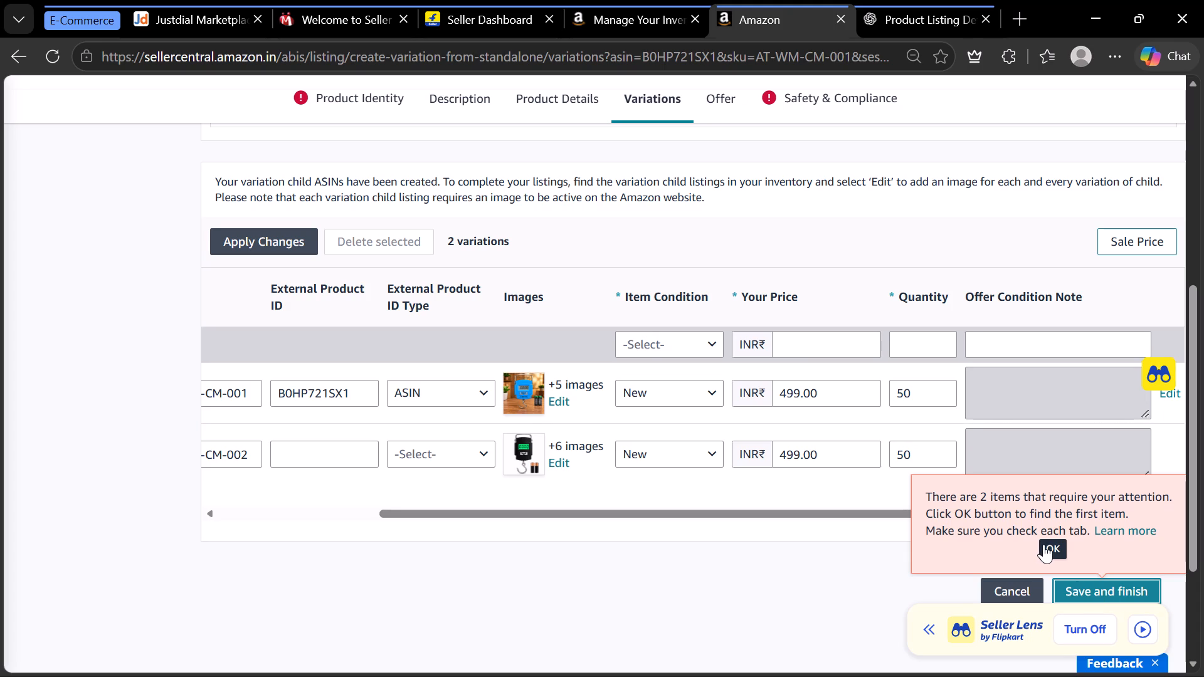
{"action": "right_click", "coordinate": [1043, 544]}
{"action": "left_click", "coordinate": [768, 467]}
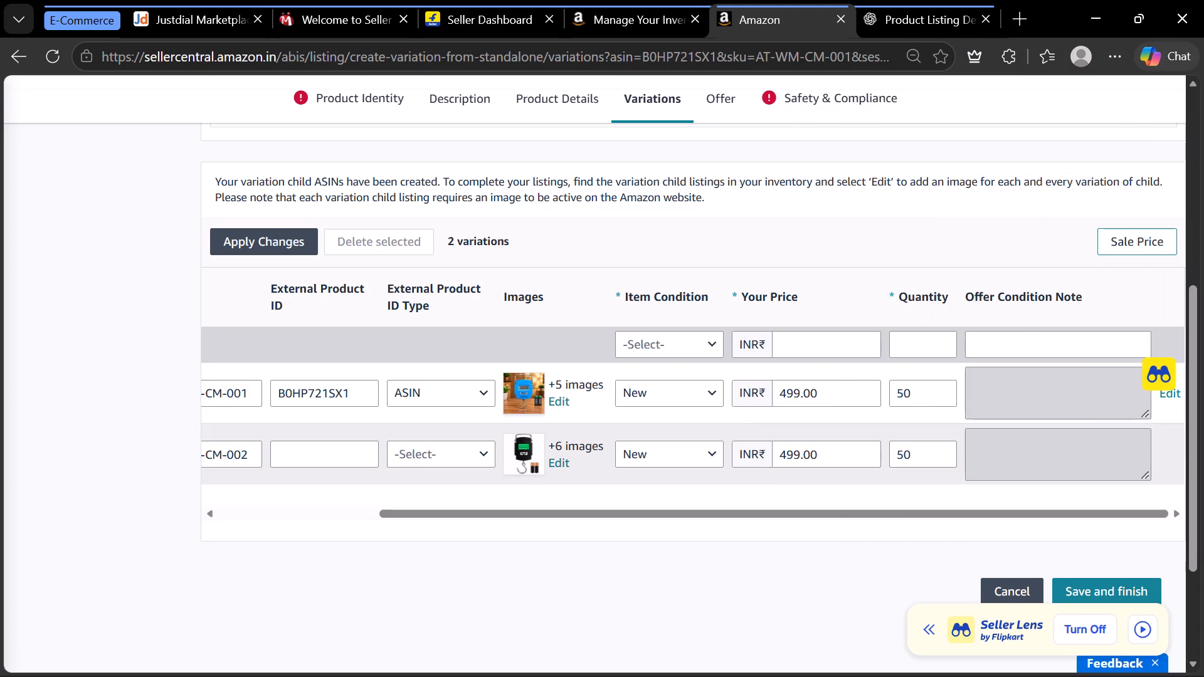
Fill in the variations table's bulk-edit row with item condition New, price INR 499 and quantity 50.
{"action": "left_click", "coordinate": [694, 347]}
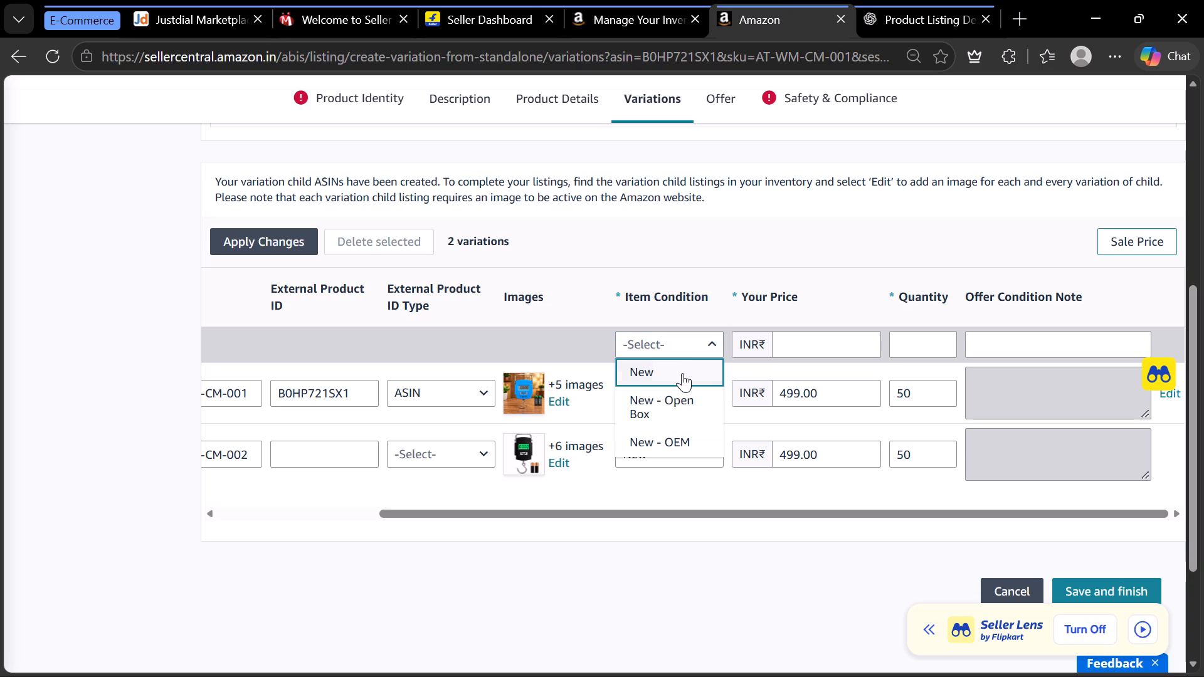
{"action": "left_click", "coordinate": [682, 373]}
{"action": "left_click", "coordinate": [812, 345]}
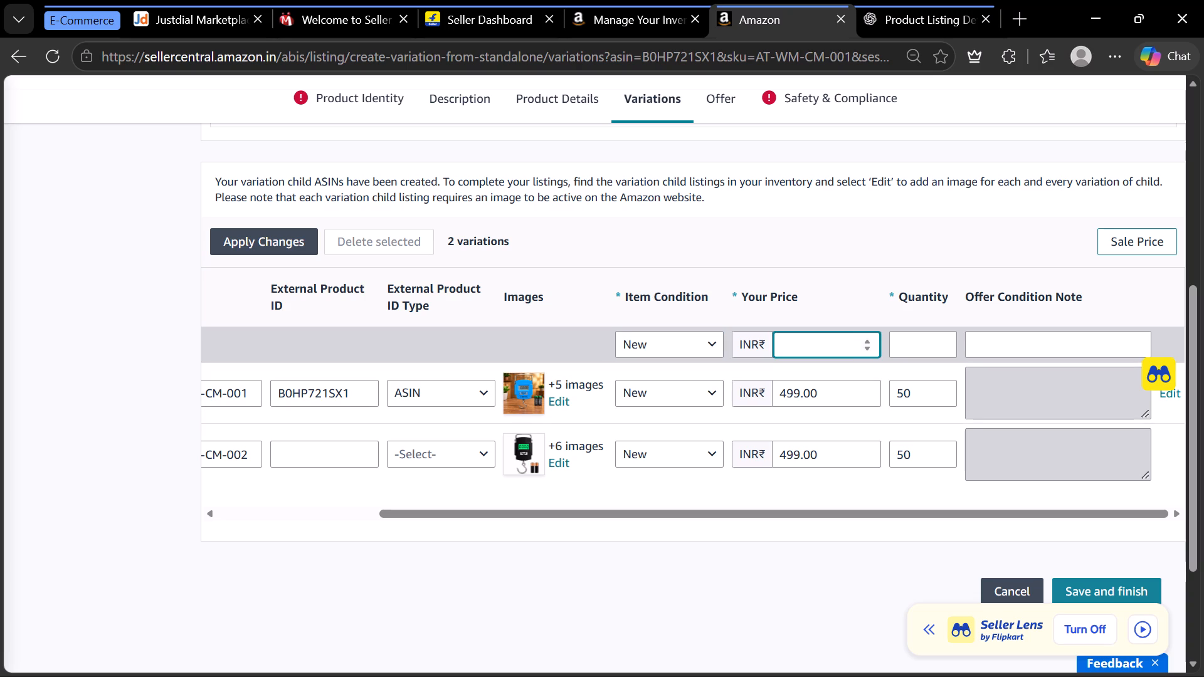
{"action": "type", "text": "499"}
{"action": "left_click", "coordinate": [910, 358]}
{"action": "type", "text": "50"}
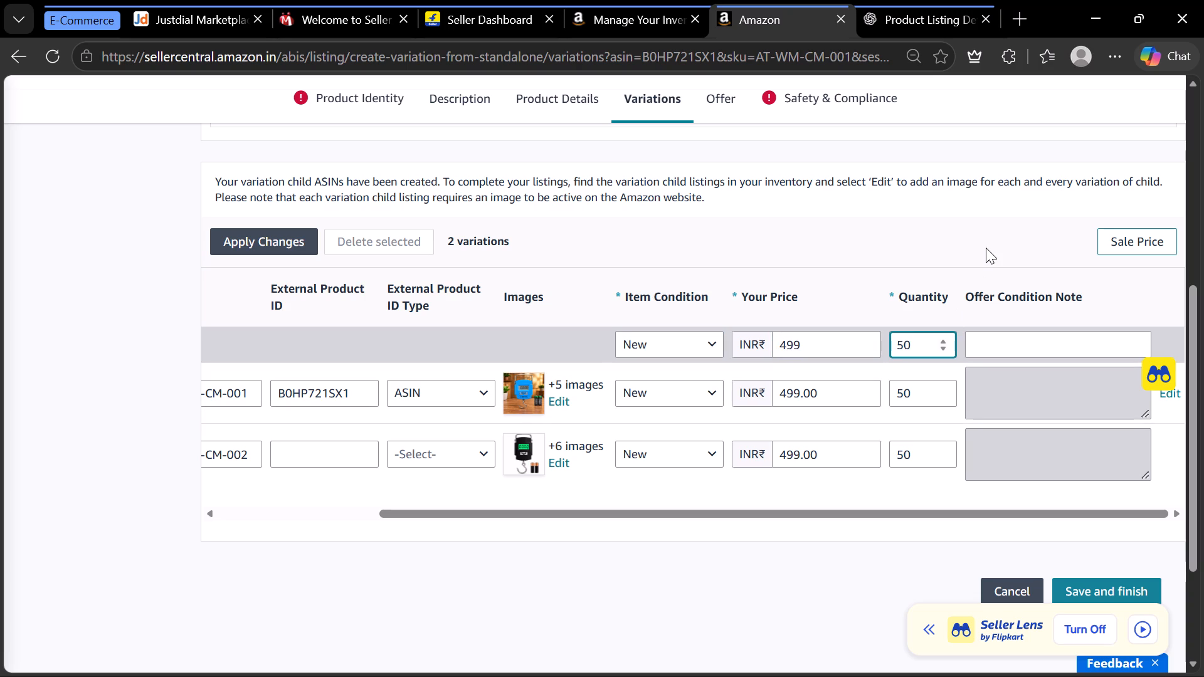
{"action": "left_click", "coordinate": [985, 248]}
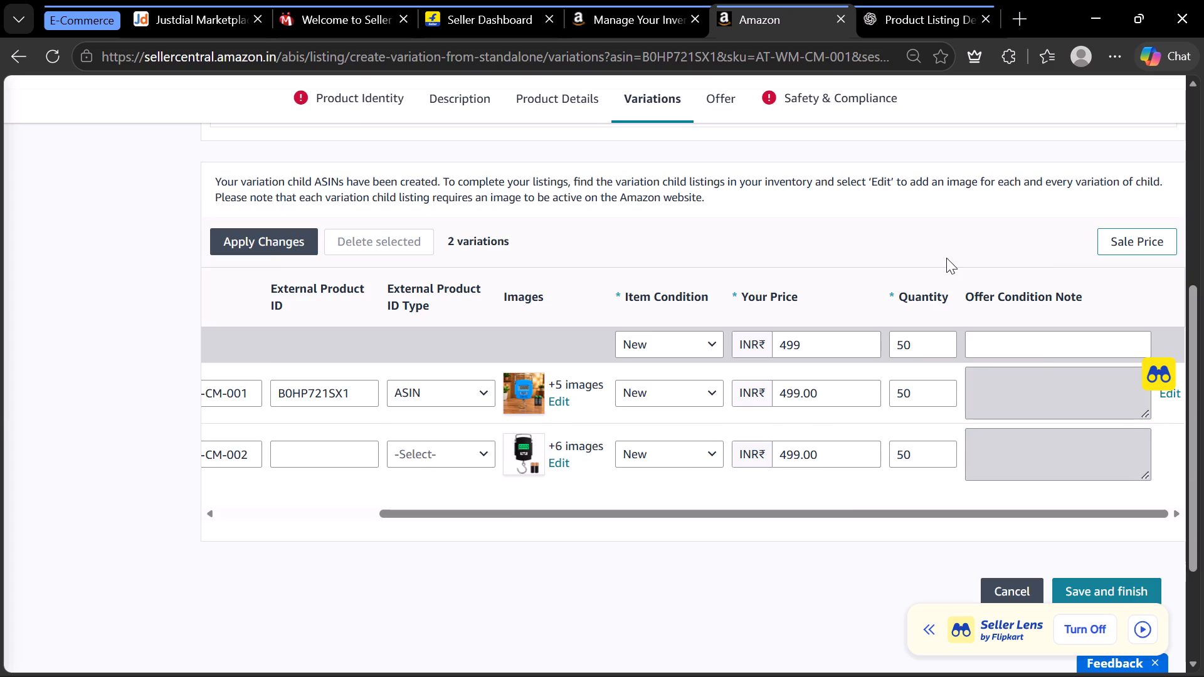
Select both the Blue and Black variations and try to save and finish the listing.
{"action": "scroll", "coordinate": [946, 258], "scroll_direction": "up", "scroll_amount": 4}
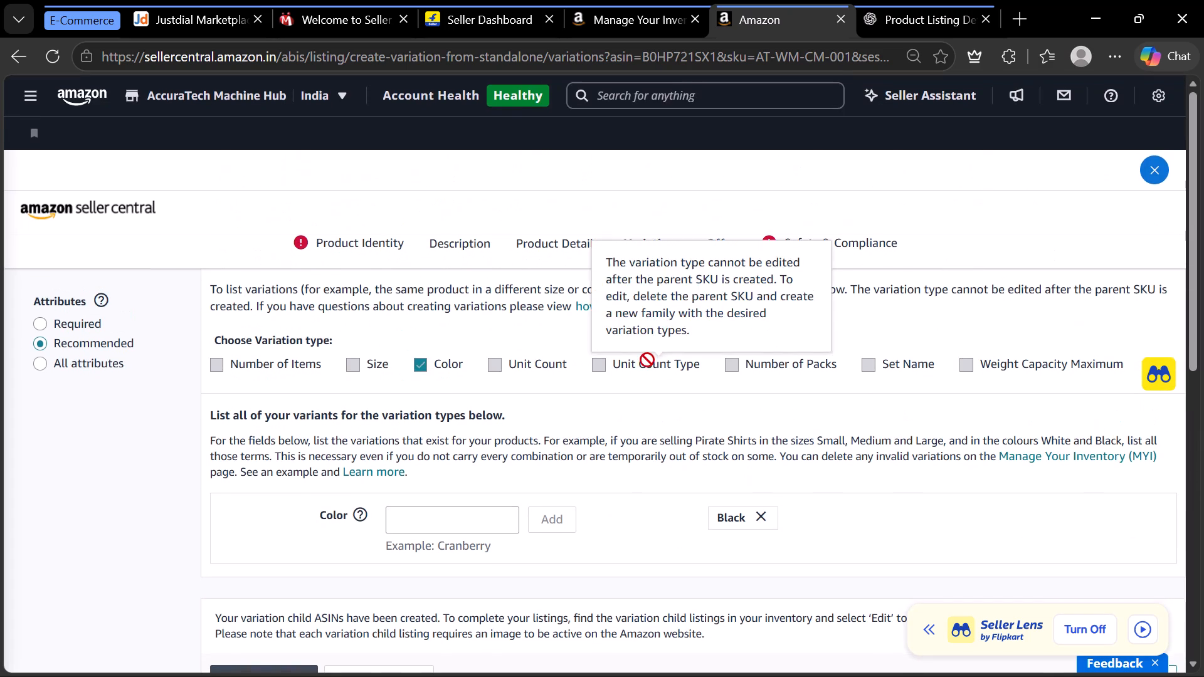
{"action": "scroll", "coordinate": [647, 360], "scroll_direction": "down", "scroll_amount": 6}
{"action": "scroll", "coordinate": [790, 414], "scroll_direction": "left", "scroll_amount": 2}
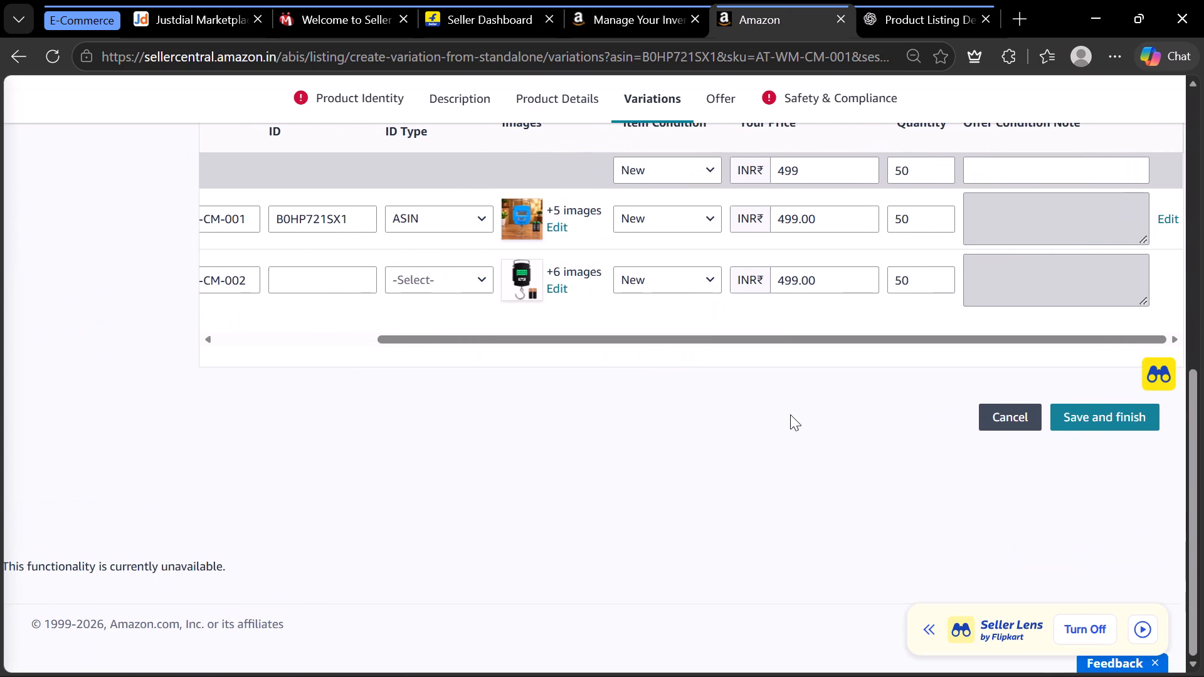
{"action": "scroll", "coordinate": [638, 286], "scroll_direction": "right", "scroll_amount": 2}
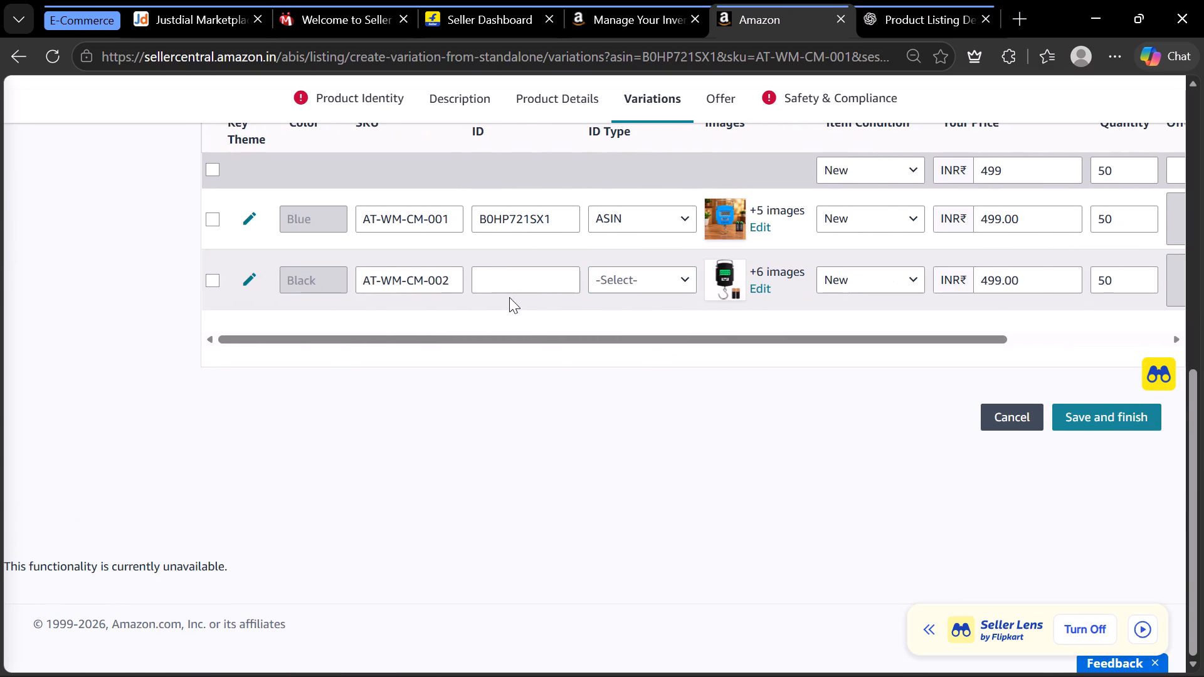
{"action": "left_click", "coordinate": [210, 275]}
{"action": "left_click", "coordinate": [211, 223]}
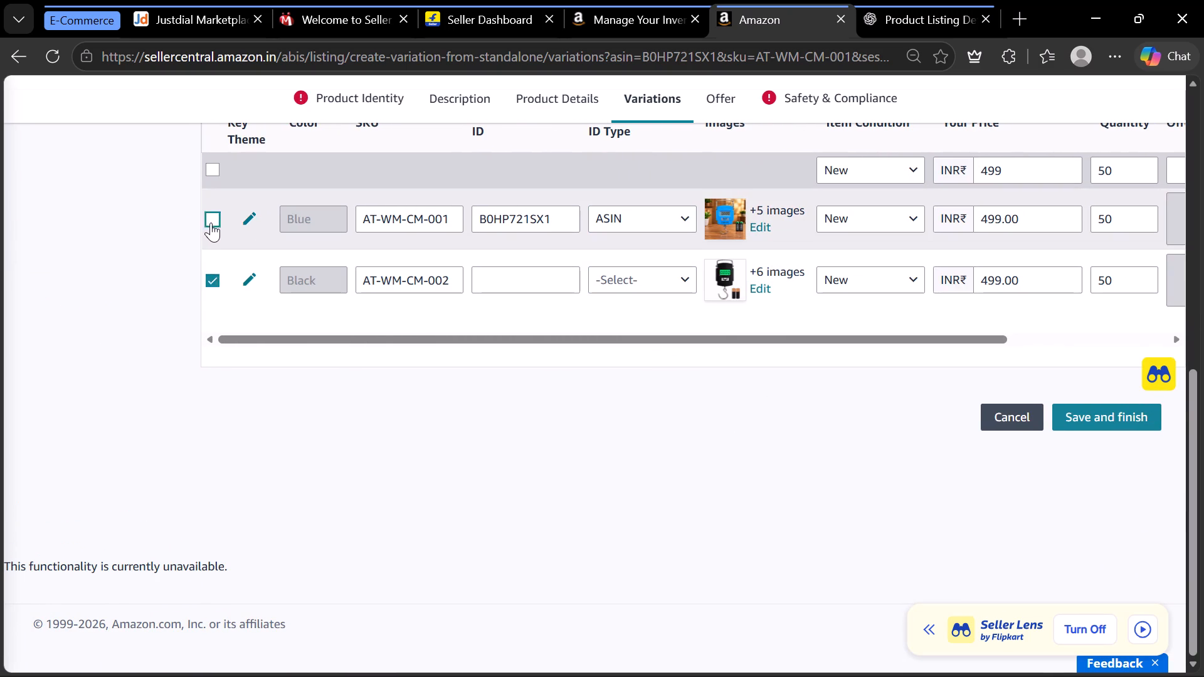
{"action": "left_click", "coordinate": [1084, 417]}
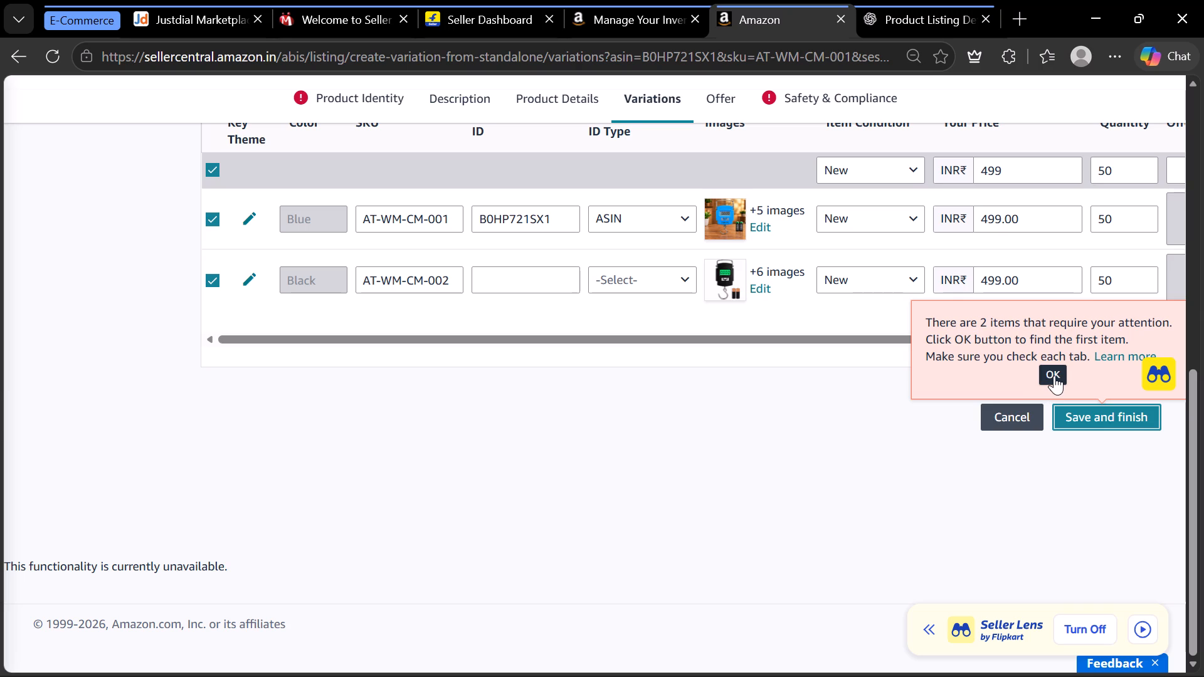
{"action": "left_click", "coordinate": [1054, 375]}
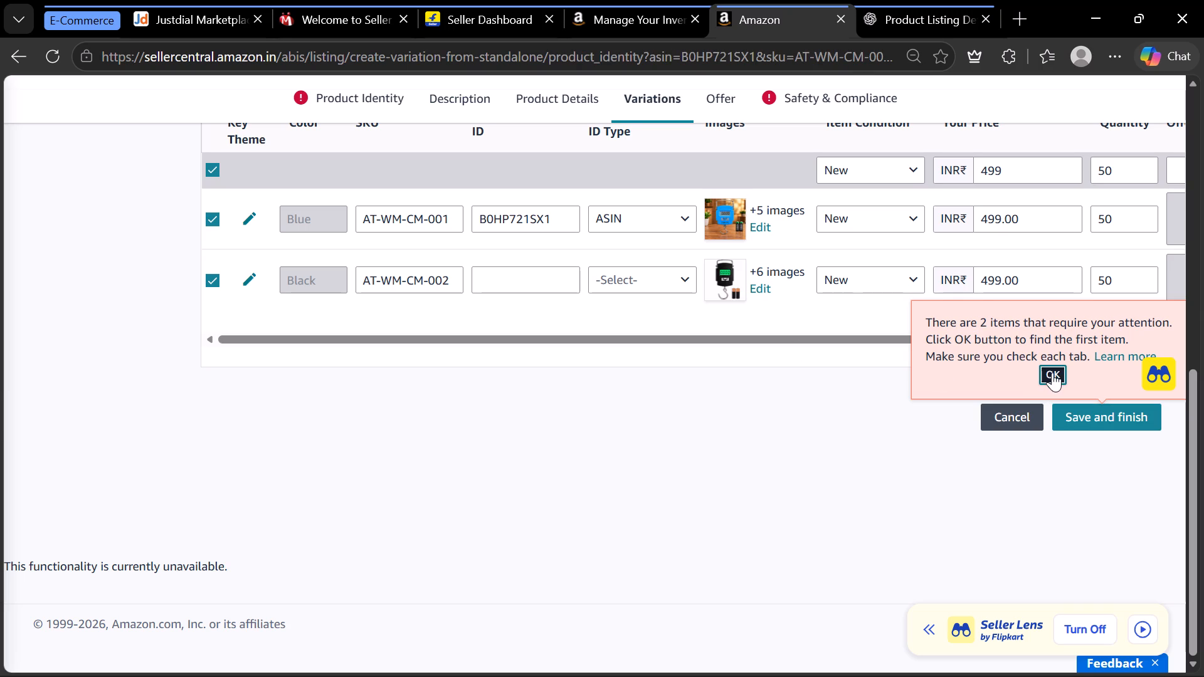
{"action": "left_click", "coordinate": [1052, 372]}
{"action": "left_click", "coordinate": [1052, 372]}
{"action": "left_click", "coordinate": [796, 389]}
Open the listing's Product Identity section and look through the clipboard history for a title to use as the Item Name.
{"action": "scroll", "coordinate": [796, 389], "scroll_direction": "up", "scroll_amount": 1}
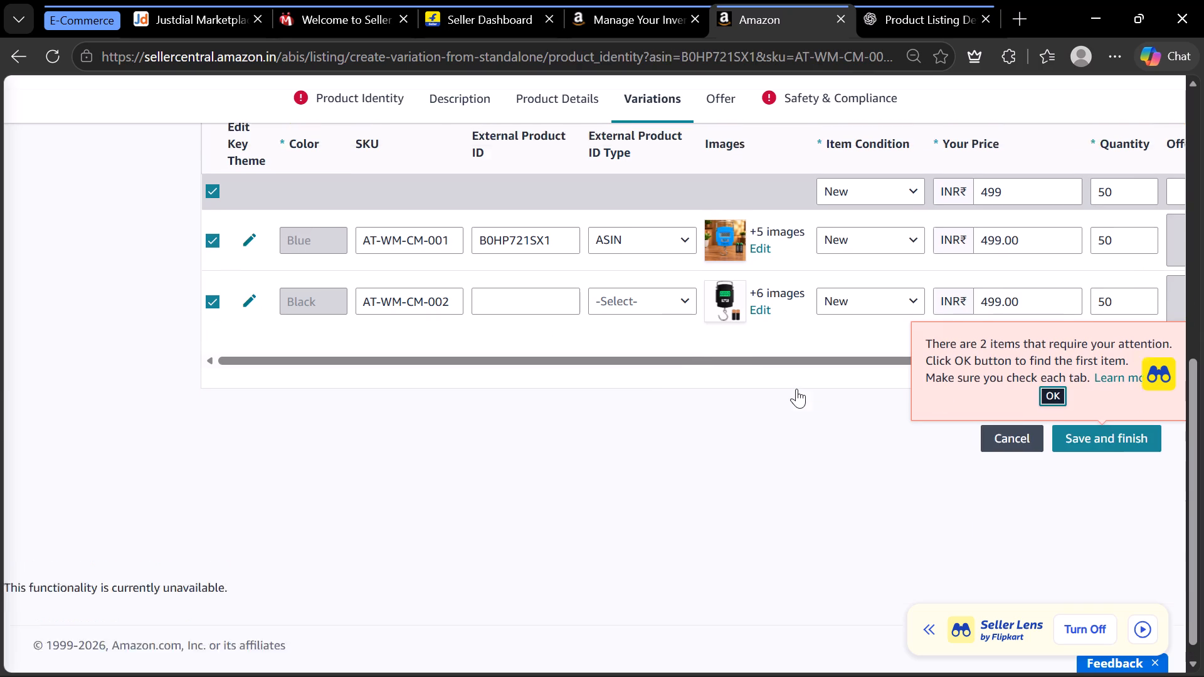
{"action": "scroll", "coordinate": [796, 389], "scroll_direction": "up", "scroll_amount": 4}
{"action": "left_click", "coordinate": [392, 94]}
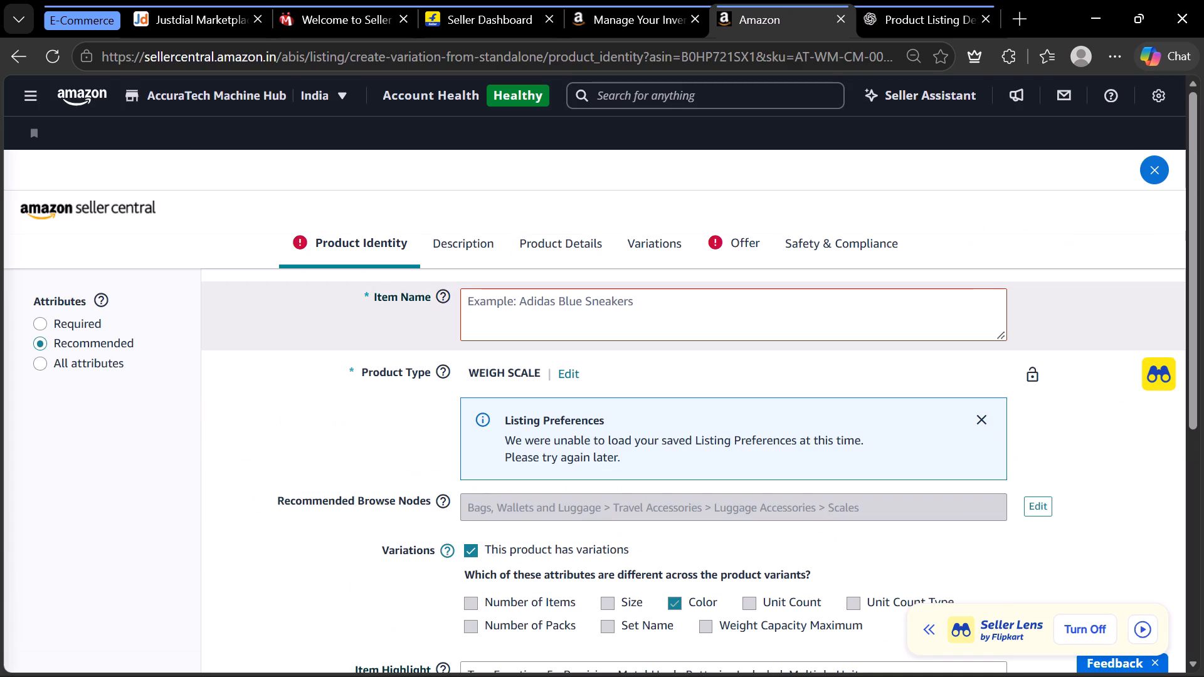
{"action": "left_click", "coordinate": [509, 333]}
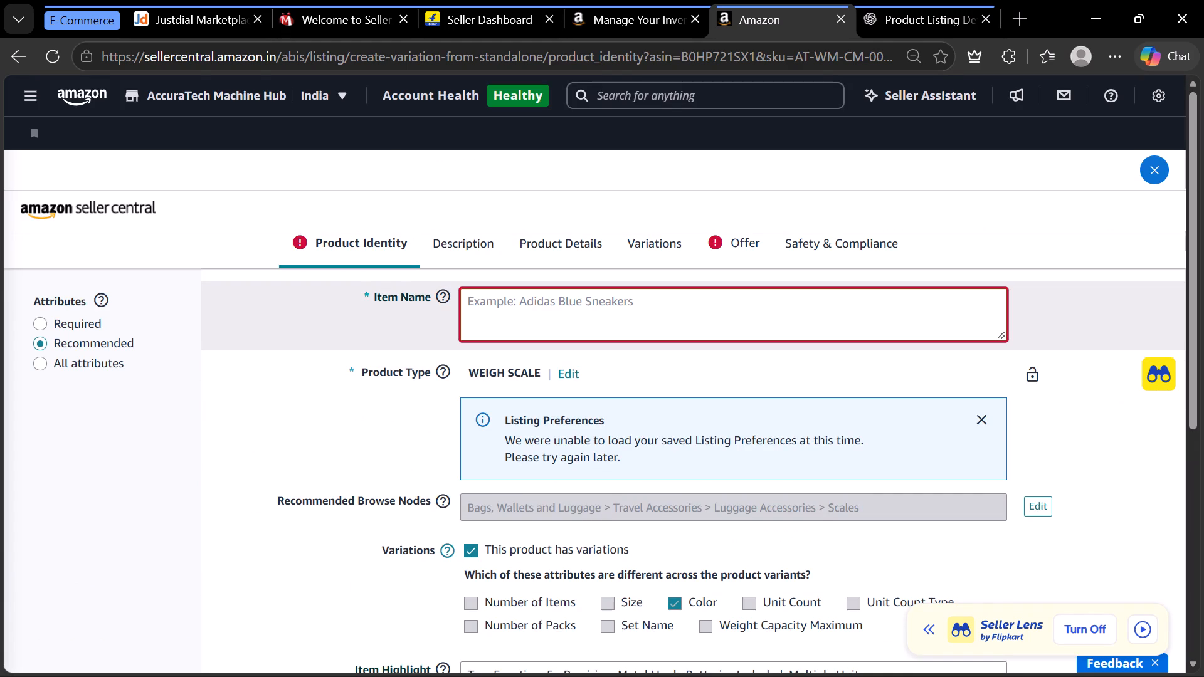
{"action": "key", "text": "super+v"}
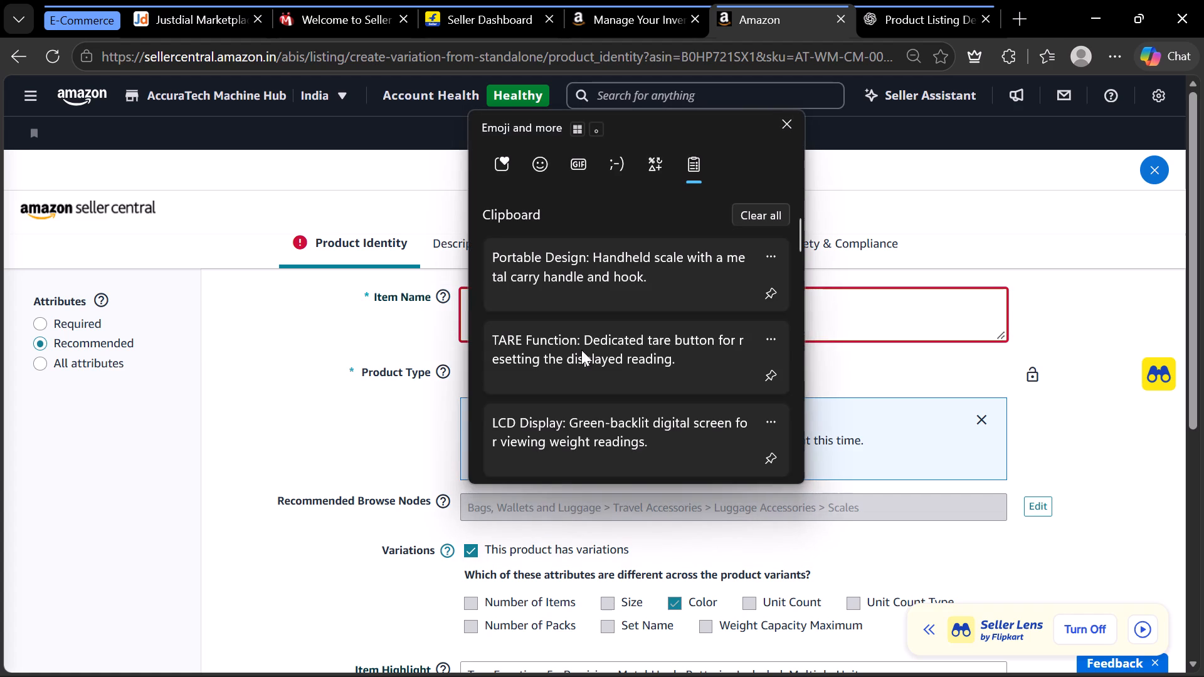
{"action": "scroll", "coordinate": [602, 366], "scroll_direction": "down", "scroll_amount": 3}
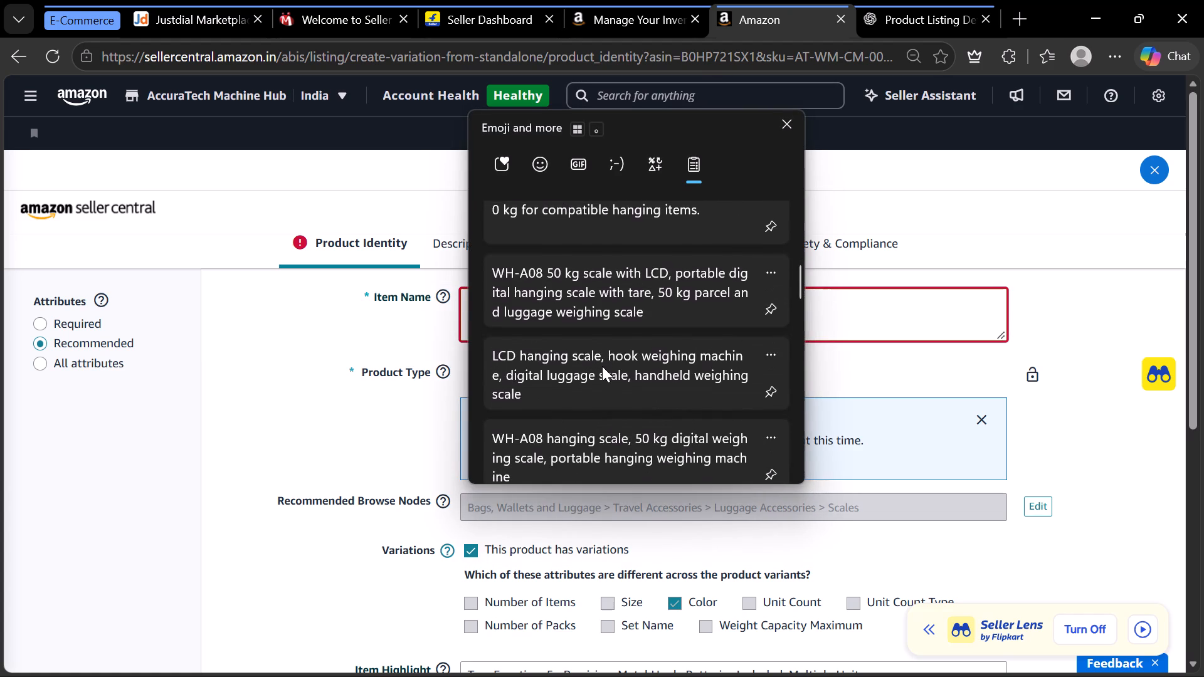
{"action": "scroll", "coordinate": [602, 366], "scroll_direction": "down", "scroll_amount": 6}
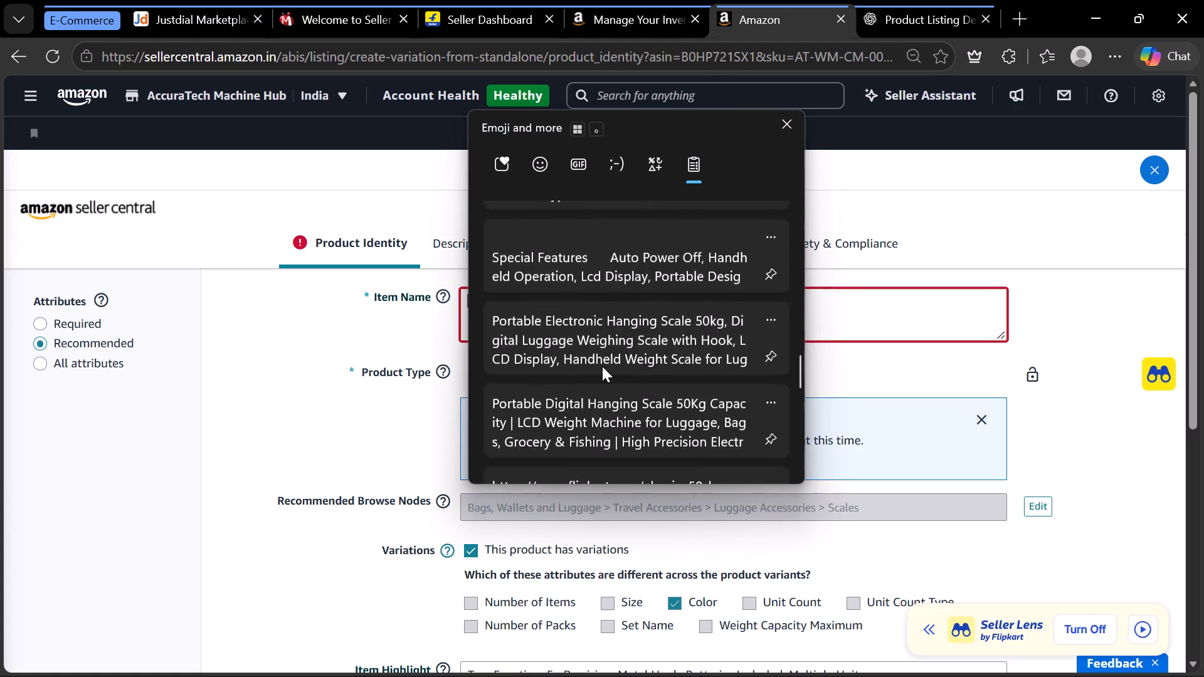
{"action": "scroll", "coordinate": [602, 366], "scroll_direction": "down", "scroll_amount": 5}
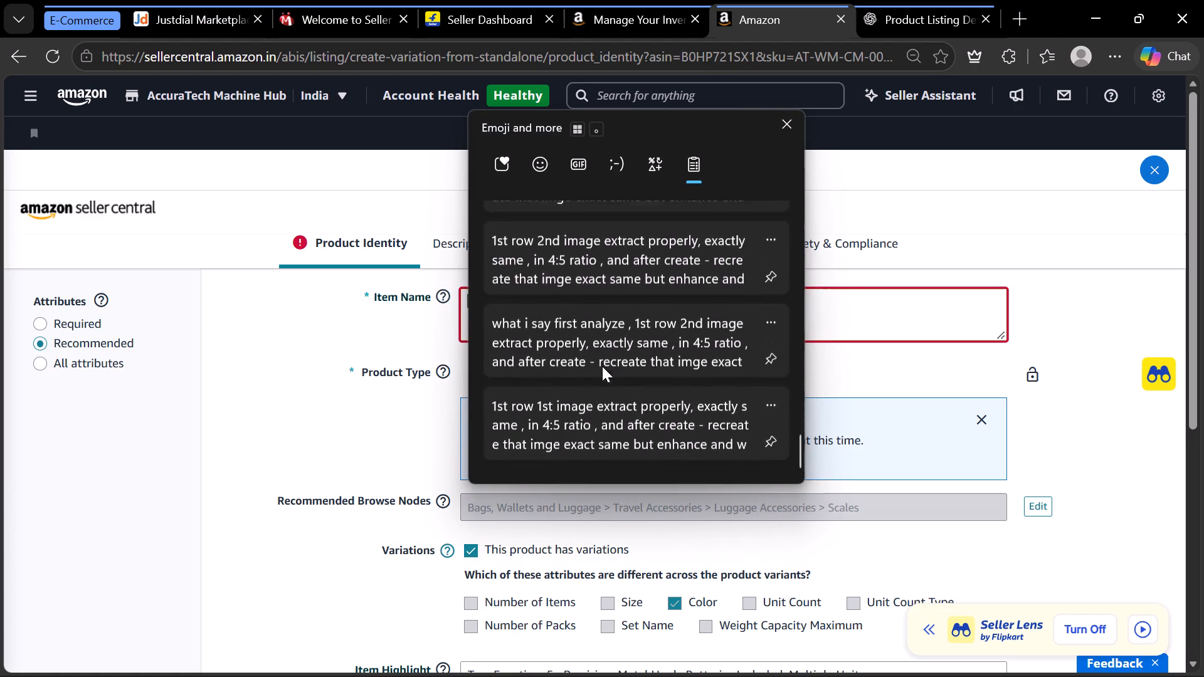
{"action": "scroll", "coordinate": [602, 366], "scroll_direction": "up", "scroll_amount": 5}
{"action": "scroll", "coordinate": [642, 273], "scroll_direction": "up", "scroll_amount": 2}
{"action": "left_click", "coordinate": [249, 335]}
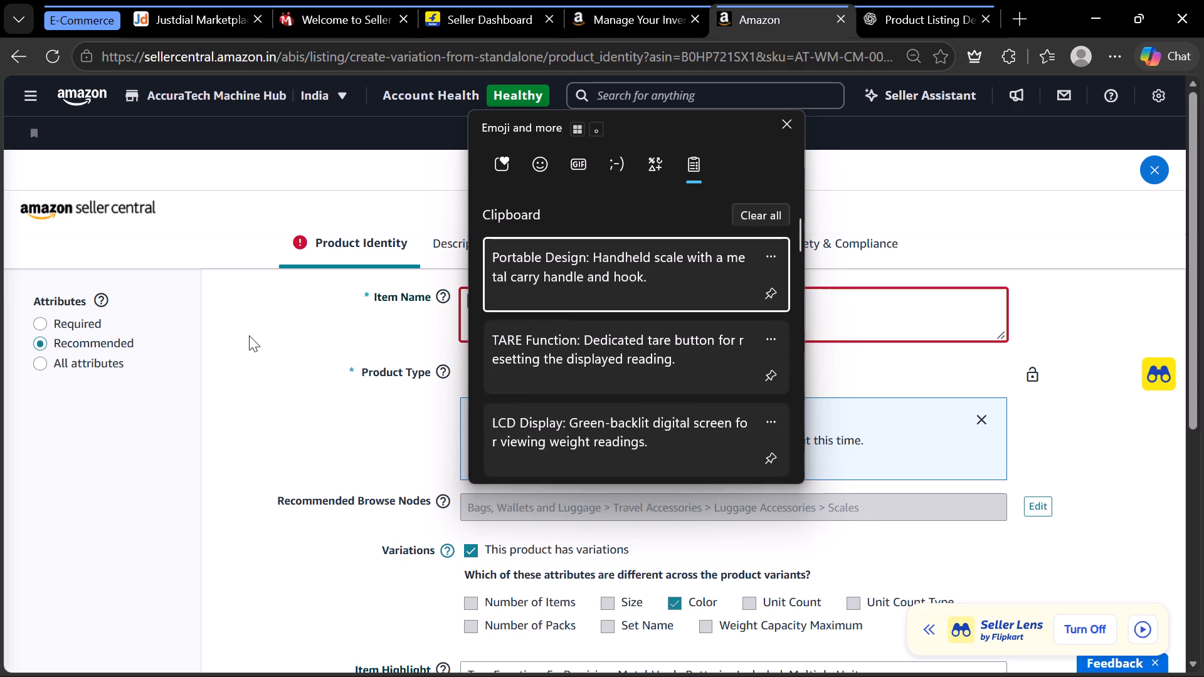
{"action": "scroll", "coordinate": [655, 491], "scroll_direction": "down", "scroll_amount": 3}
{"action": "scroll", "coordinate": [655, 491], "scroll_direction": "up", "scroll_amount": 2}
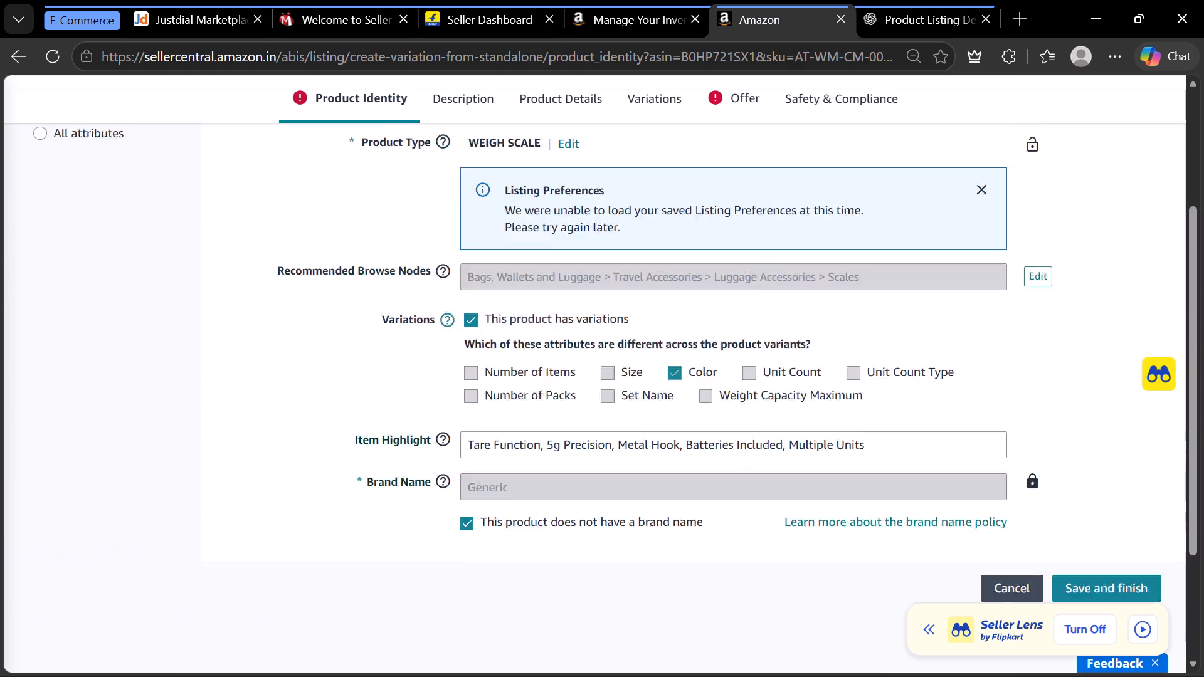
{"action": "scroll", "coordinate": [655, 491], "scroll_direction": "up", "scroll_amount": 2}
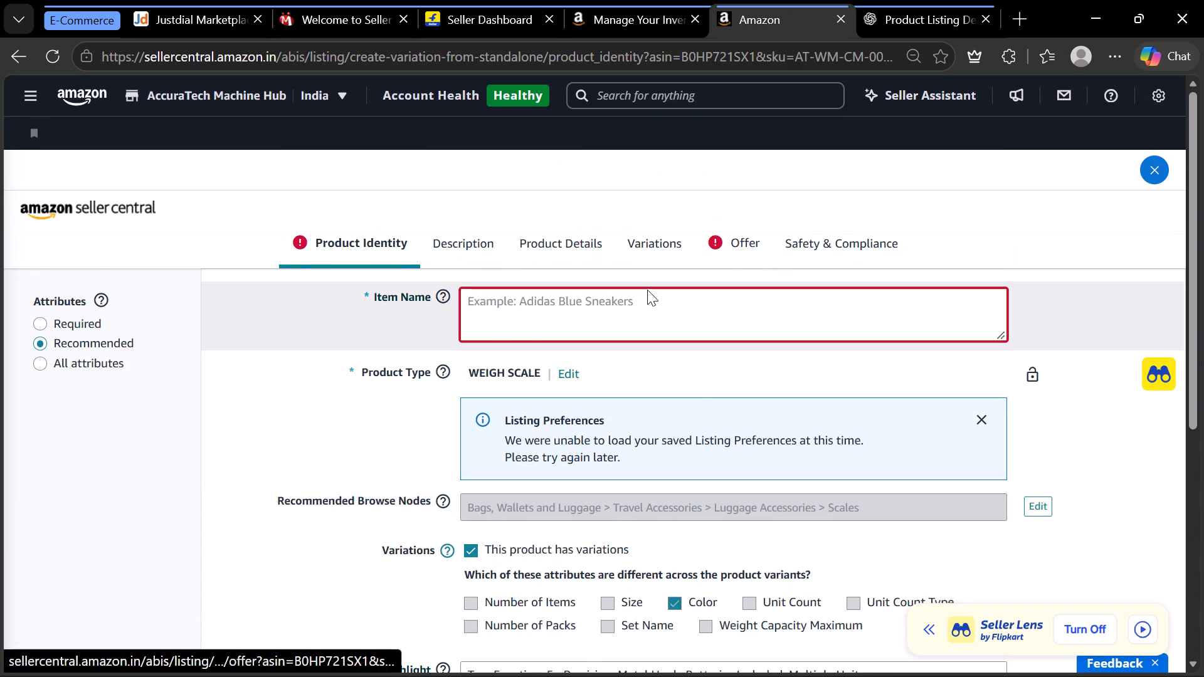
{"action": "left_click", "coordinate": [606, 306]}
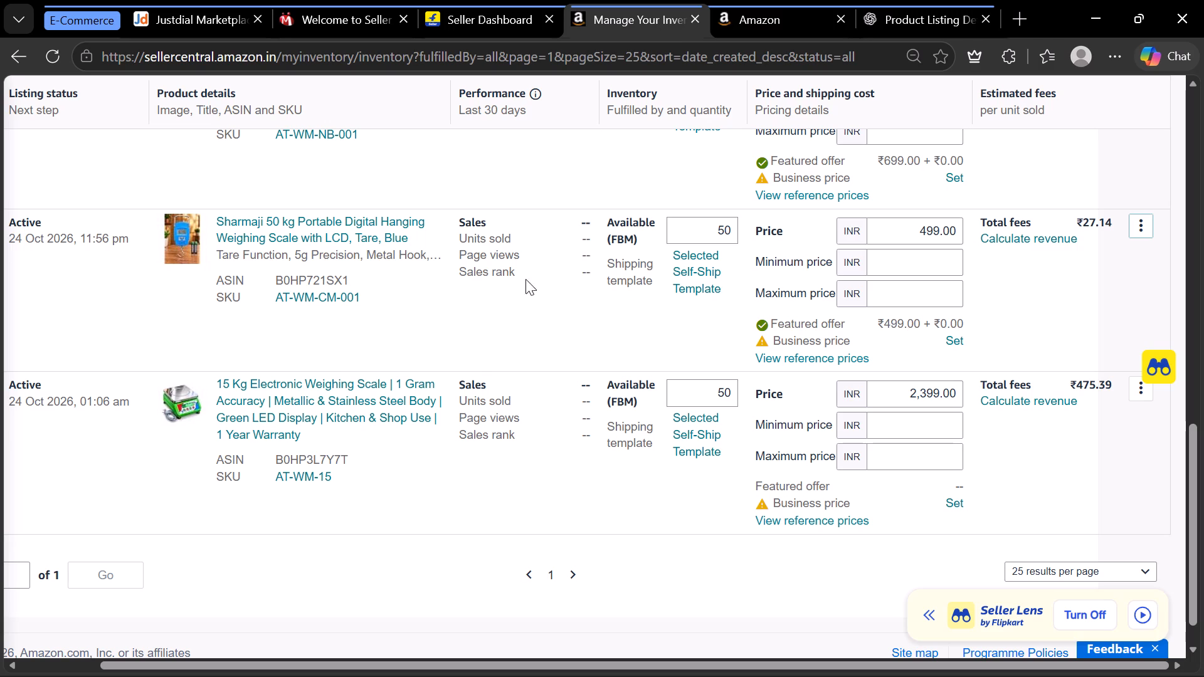
{"action": "left_click", "coordinate": [778, 36]}
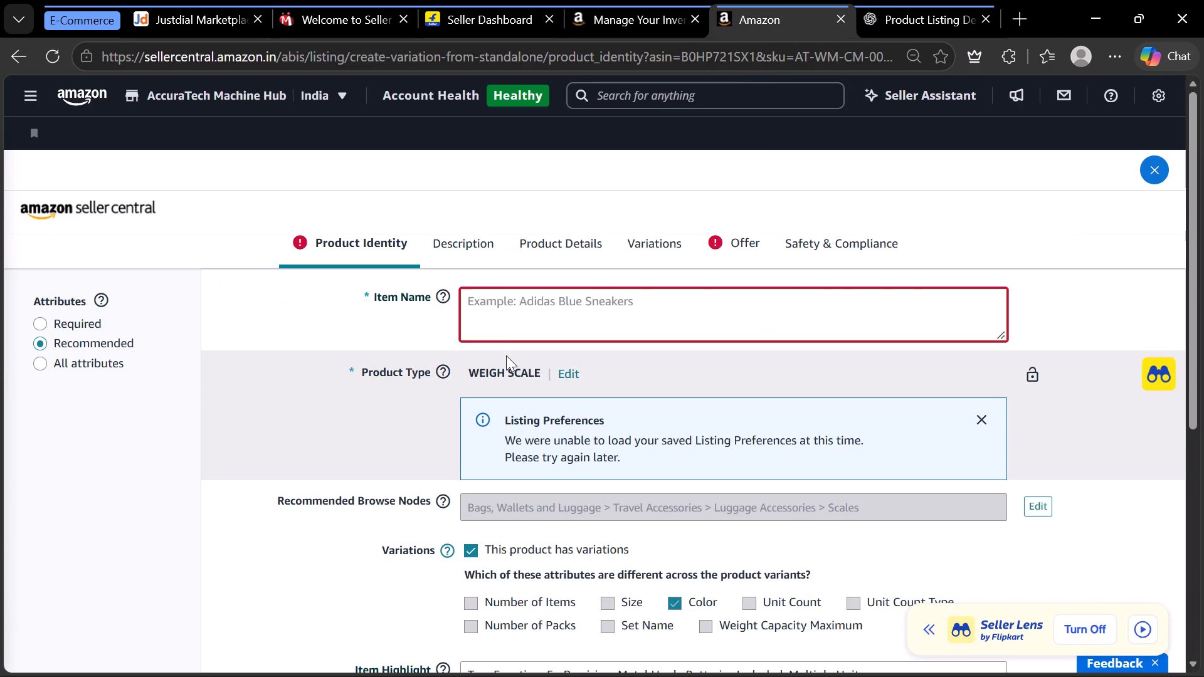
{"action": "key", "text": "ctrl+v"}
{"action": "left_click", "coordinate": [1007, 223]}
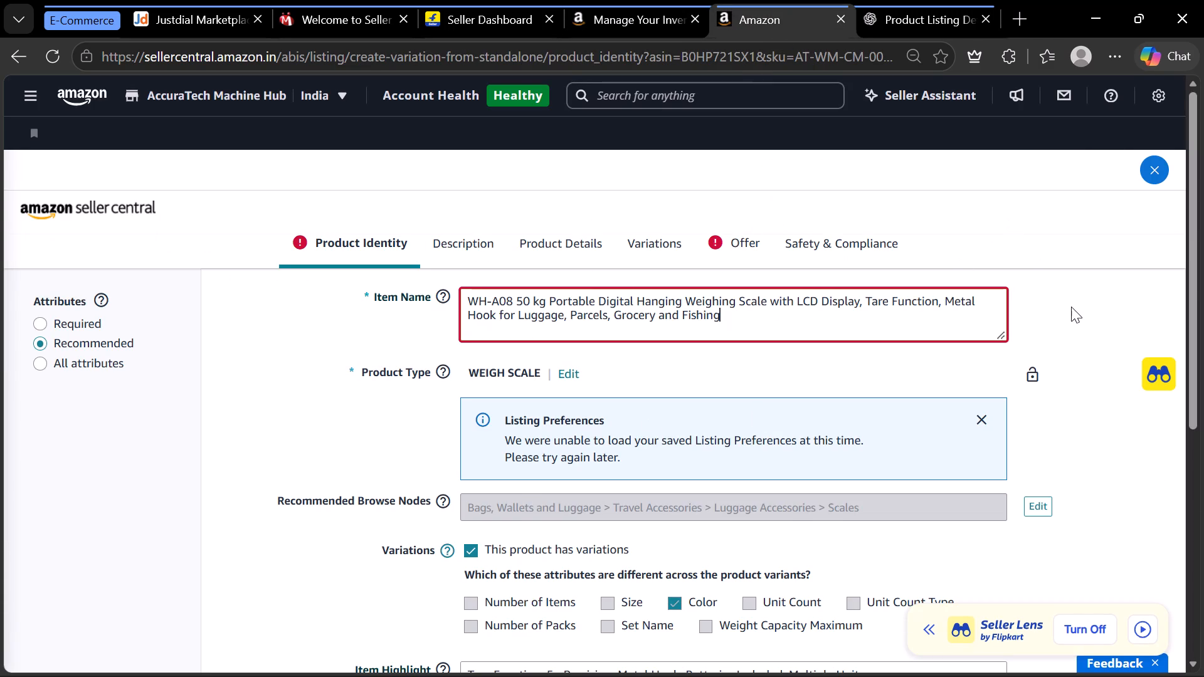
{"action": "left_click", "coordinate": [1070, 309]}
{"action": "left_click", "coordinate": [1070, 309]}
Shorten the Item Name by cutting everything after "Tare Function", and collapse the Seller Lens overlay.
{"action": "scroll", "coordinate": [982, 412], "scroll_direction": "down", "scroll_amount": 1}
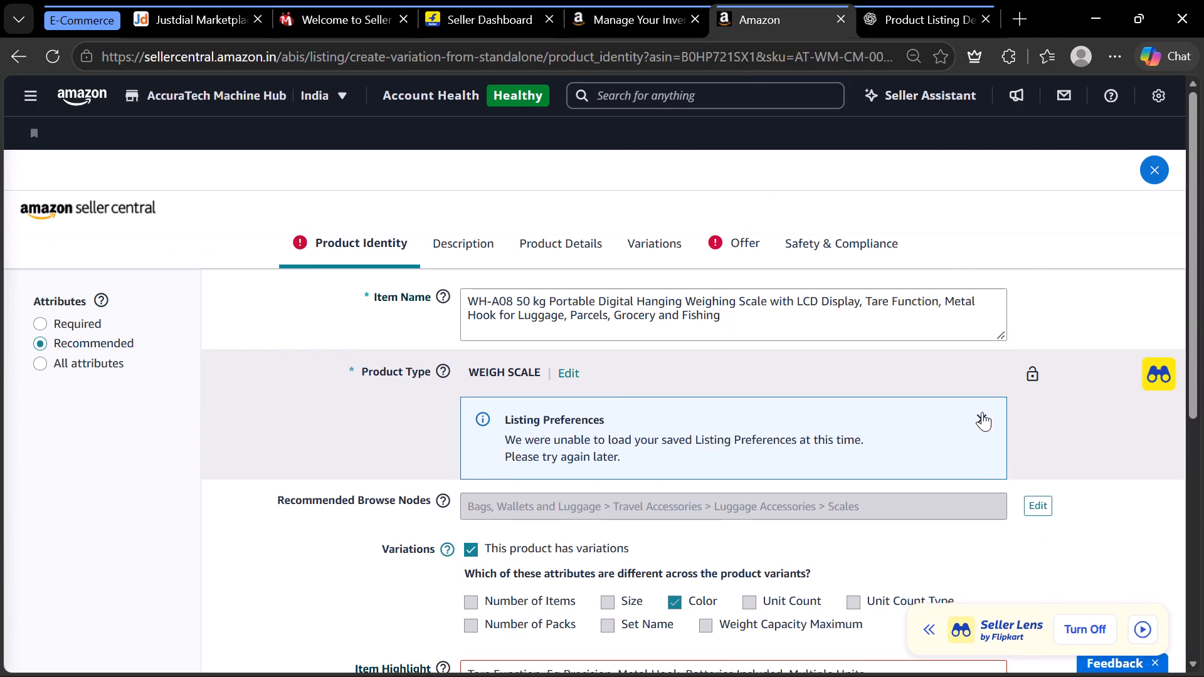
{"action": "scroll", "coordinate": [982, 412], "scroll_direction": "down", "scroll_amount": 1}
{"action": "left_click", "coordinate": [934, 630]}
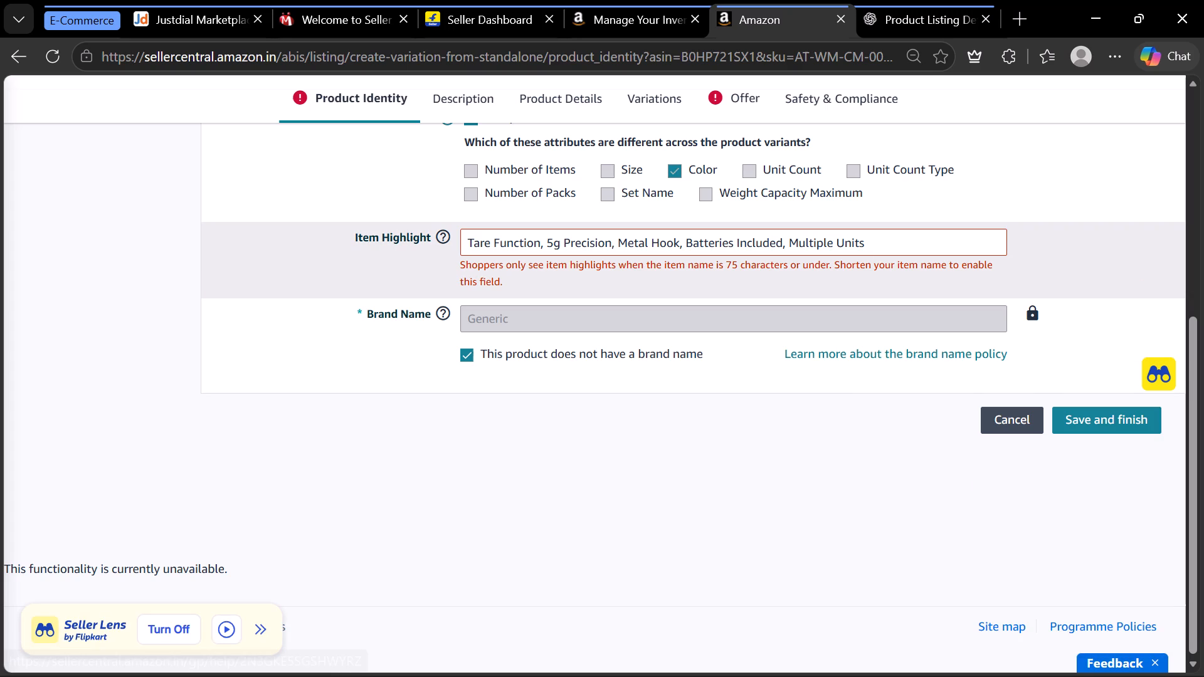
{"action": "scroll", "coordinate": [902, 249], "scroll_direction": "up", "scroll_amount": 3}
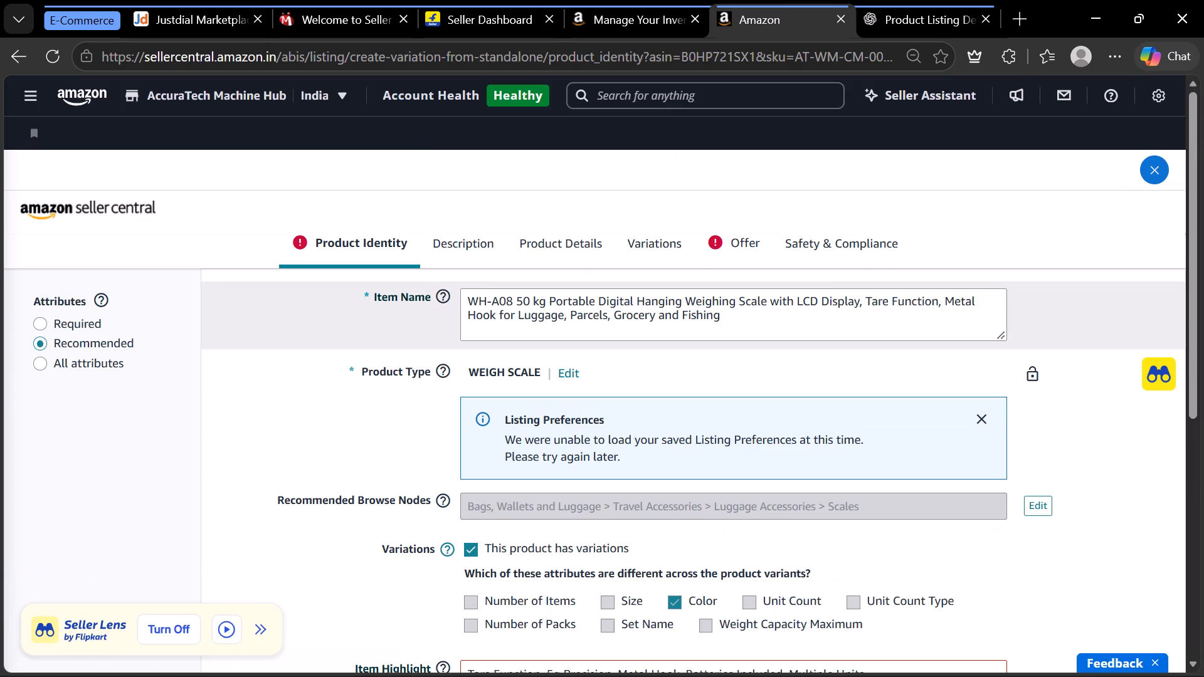
{"action": "left_click_drag", "start_coordinate": [939, 301], "coordinate": [948, 320]}
{"action": "key", "text": "BackSpace"}
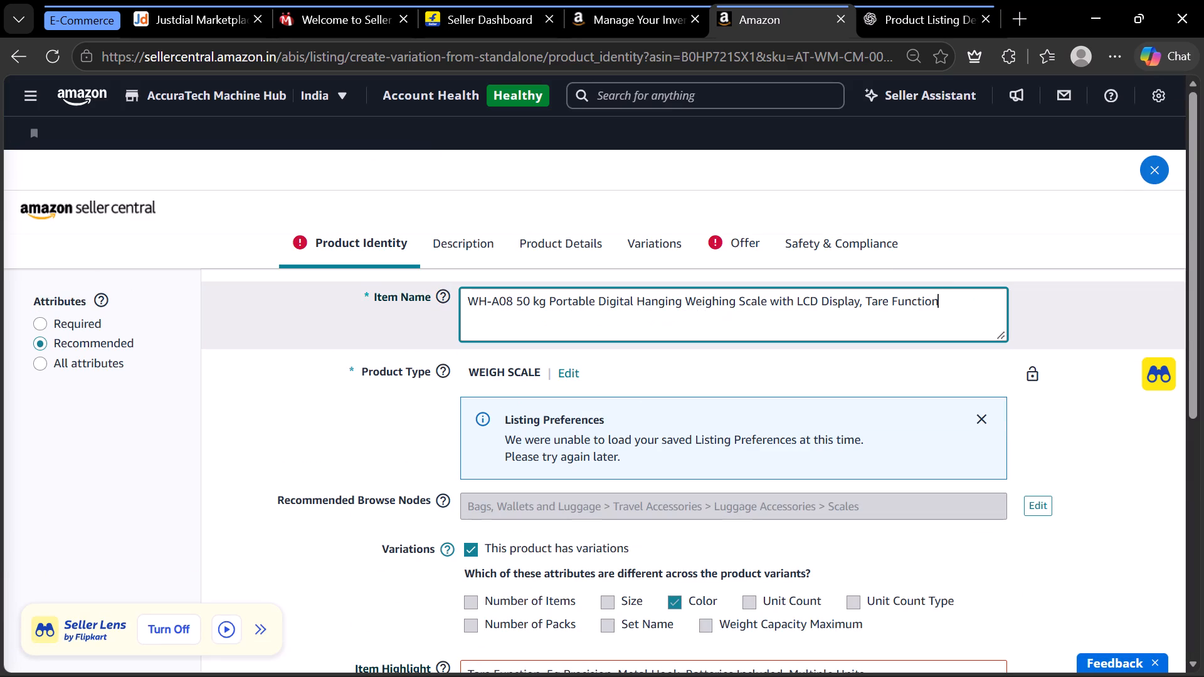
{"action": "left_click", "coordinate": [1090, 330]}
{"action": "scroll", "coordinate": [1090, 330], "scroll_direction": "down", "scroll_amount": 2}
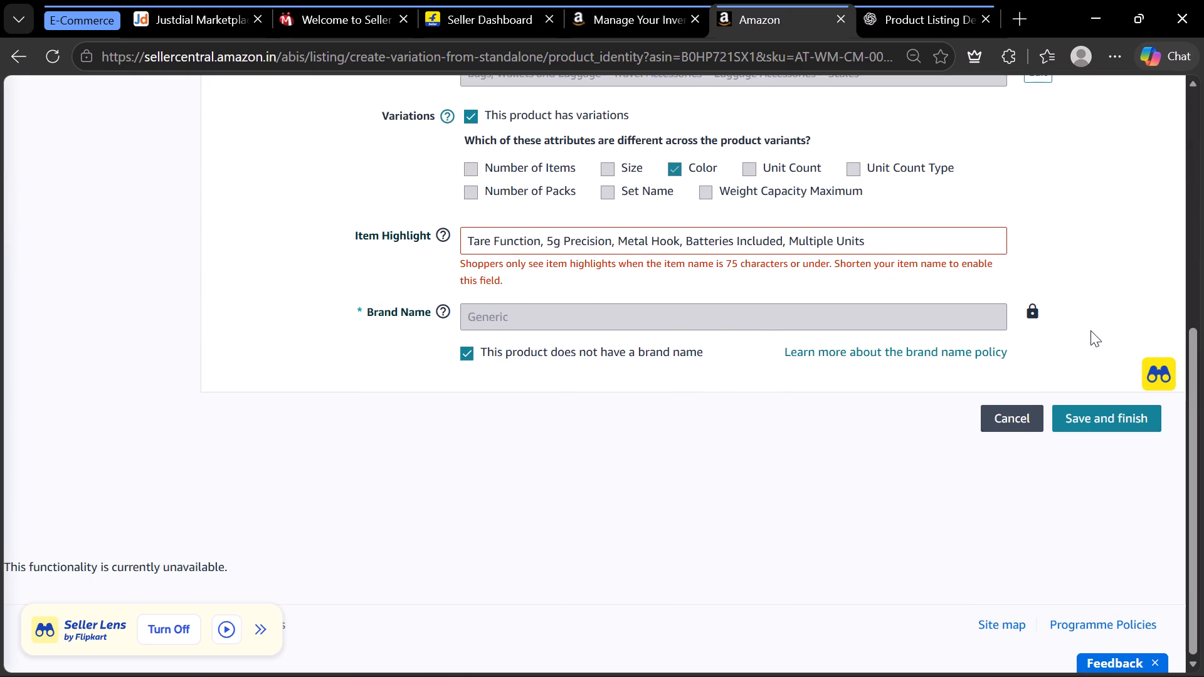
{"action": "left_click", "coordinate": [1092, 252]}
{"action": "left_click", "coordinate": [1092, 252]}
Replace "Tare Function" at the end of the Item Name with "Metal" and check the Item Highlight field's length requirement.
{"action": "scroll", "coordinate": [1092, 252], "scroll_direction": "up", "scroll_amount": 3}
{"action": "left_click", "coordinate": [966, 297]}
{"action": "key", "text": "BackSpace"}
{"action": "key", "text": "BackSpace"}
{"action": "key", "text": "BackSpace"}
{"action": "key", "text": "BackSpace"}
{"action": "key", "text": "BackSpace"}
{"action": "key", "text": "BackSpace"}
{"action": "key", "text": "BackSpace"}
{"action": "key", "text": "BackSpace"}
{"action": "key", "text": "BackSpace"}
{"action": "key", "text": "BackSpace"}
{"action": "key", "text": "BackSpace"}
{"action": "key", "text": "BackSpace"}
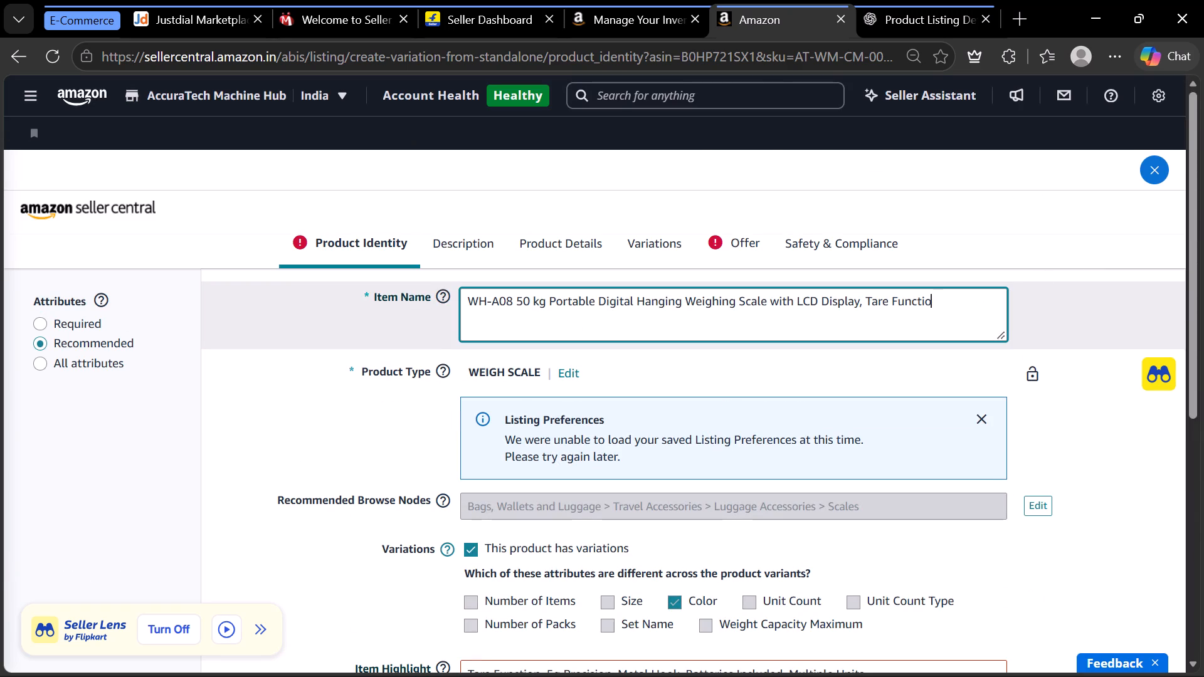
{"action": "key", "text": "BackSpace"}
{"action": "key", "text": "BackSpace"}
{"action": "key", "text": "space"}
{"action": "type", "text": "M"}
{"action": "type", "text": "etal"}
{"action": "left_click", "coordinate": [1094, 383]}
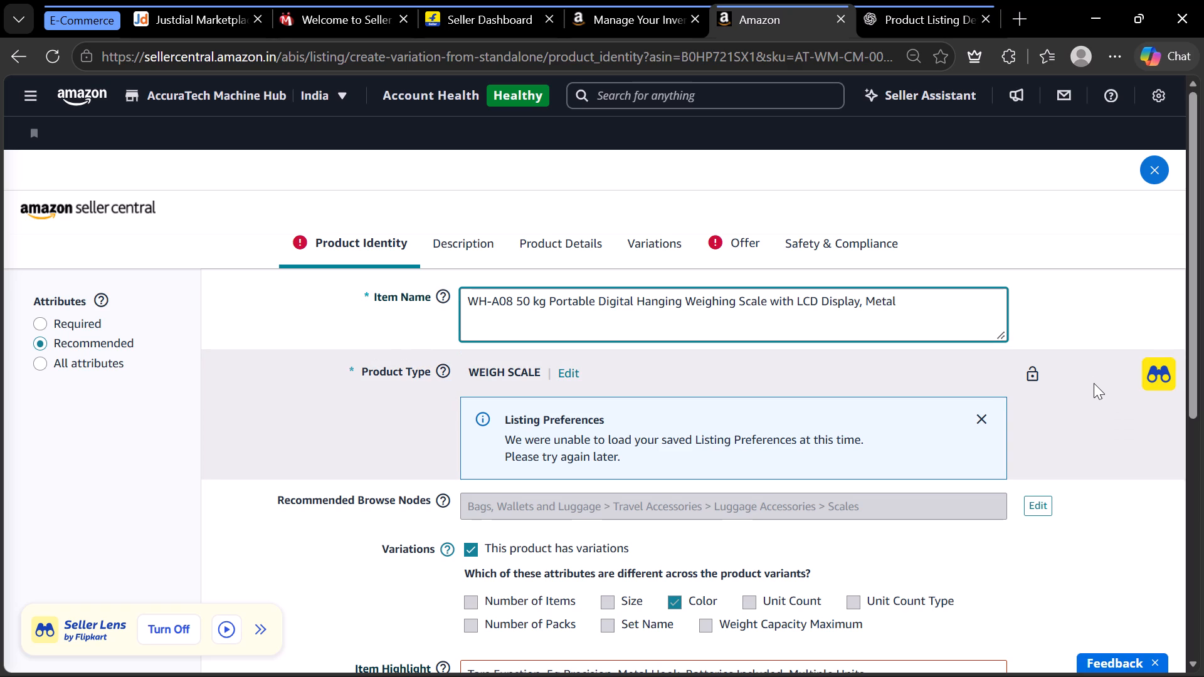
{"action": "scroll", "coordinate": [1094, 383], "scroll_direction": "down", "scroll_amount": 2}
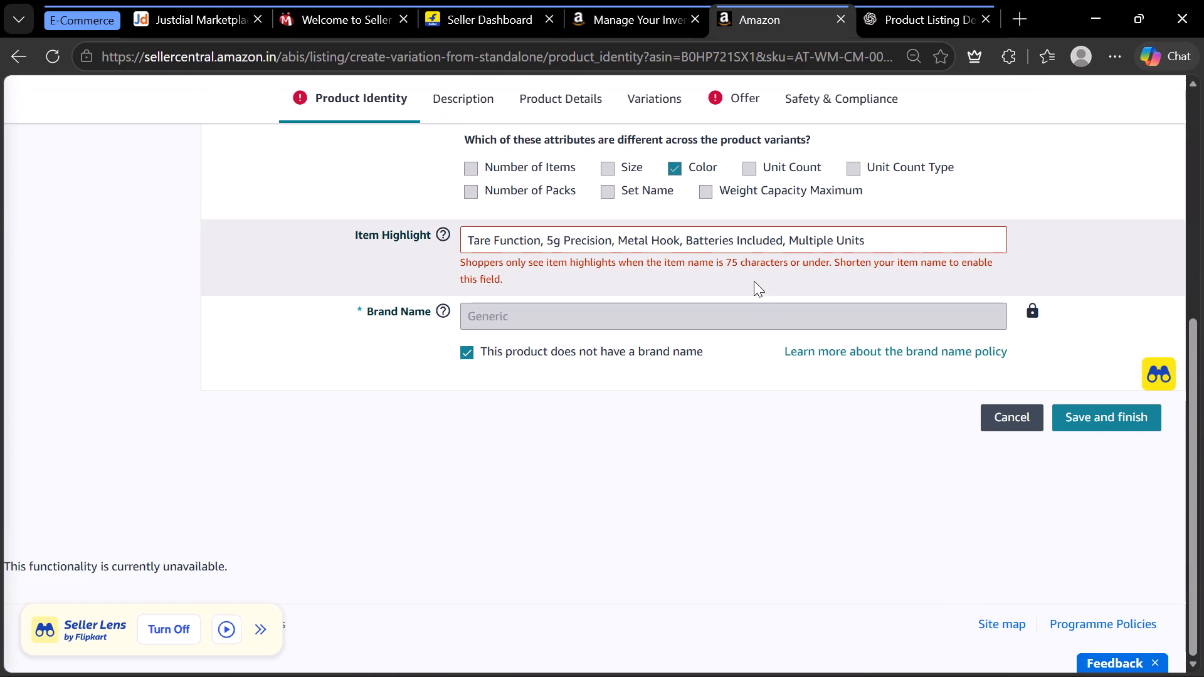
{"action": "scroll", "coordinate": [754, 281], "scroll_direction": "up", "scroll_amount": 1}
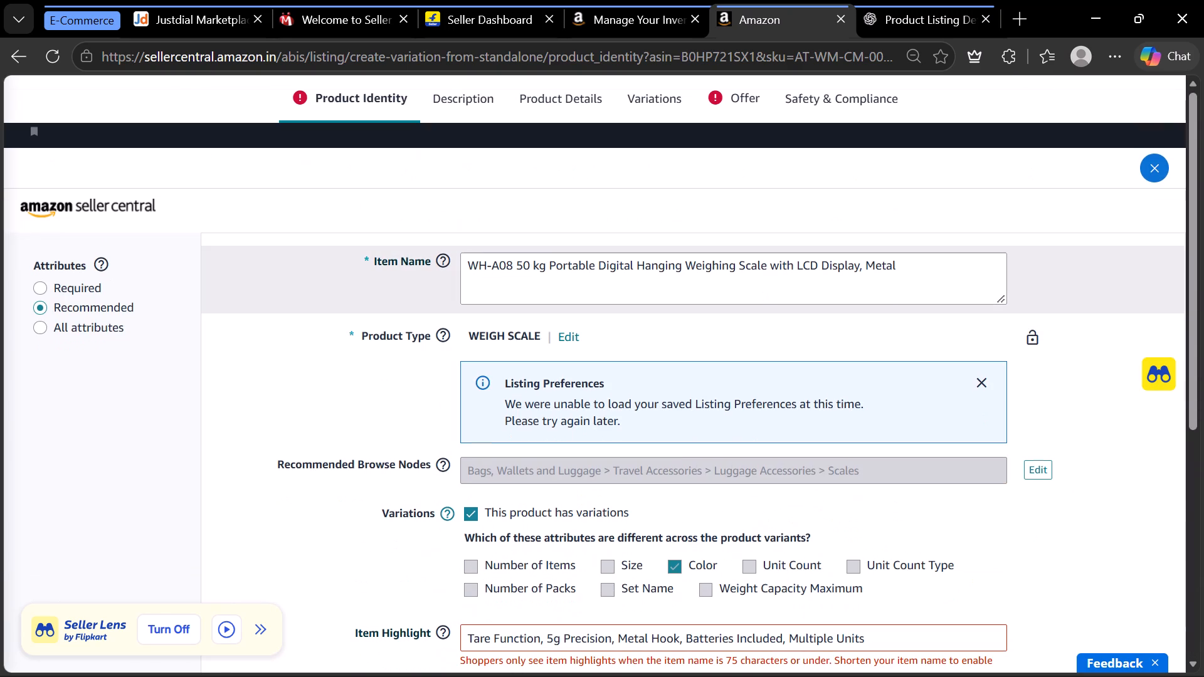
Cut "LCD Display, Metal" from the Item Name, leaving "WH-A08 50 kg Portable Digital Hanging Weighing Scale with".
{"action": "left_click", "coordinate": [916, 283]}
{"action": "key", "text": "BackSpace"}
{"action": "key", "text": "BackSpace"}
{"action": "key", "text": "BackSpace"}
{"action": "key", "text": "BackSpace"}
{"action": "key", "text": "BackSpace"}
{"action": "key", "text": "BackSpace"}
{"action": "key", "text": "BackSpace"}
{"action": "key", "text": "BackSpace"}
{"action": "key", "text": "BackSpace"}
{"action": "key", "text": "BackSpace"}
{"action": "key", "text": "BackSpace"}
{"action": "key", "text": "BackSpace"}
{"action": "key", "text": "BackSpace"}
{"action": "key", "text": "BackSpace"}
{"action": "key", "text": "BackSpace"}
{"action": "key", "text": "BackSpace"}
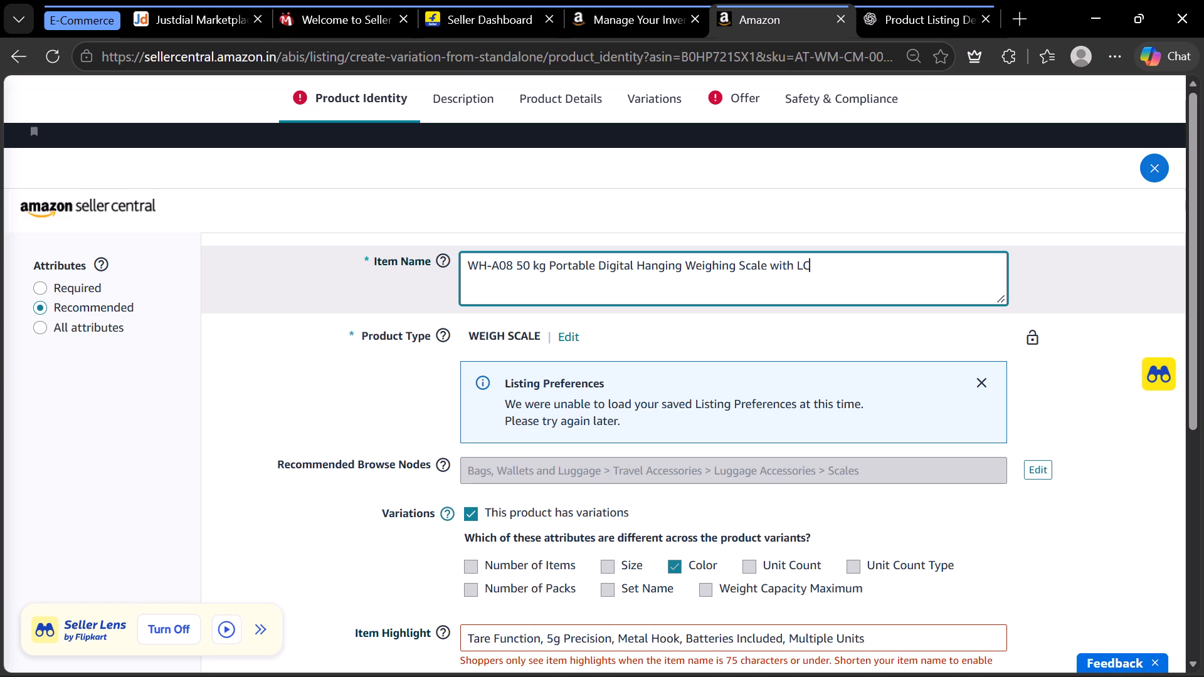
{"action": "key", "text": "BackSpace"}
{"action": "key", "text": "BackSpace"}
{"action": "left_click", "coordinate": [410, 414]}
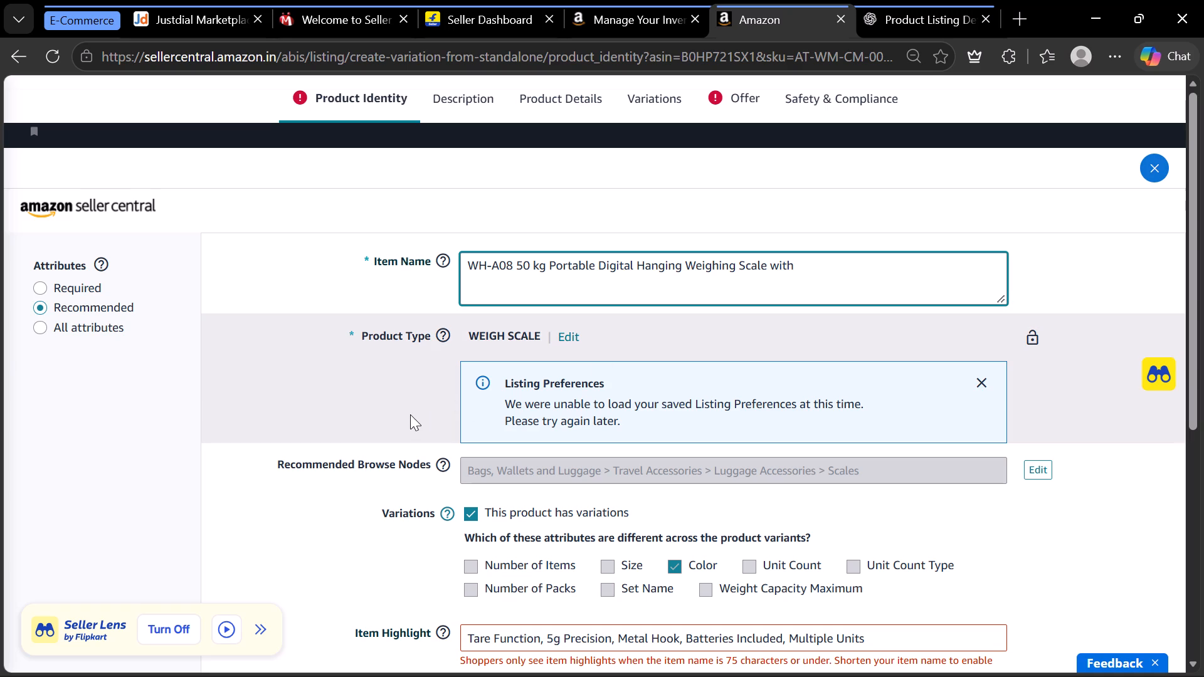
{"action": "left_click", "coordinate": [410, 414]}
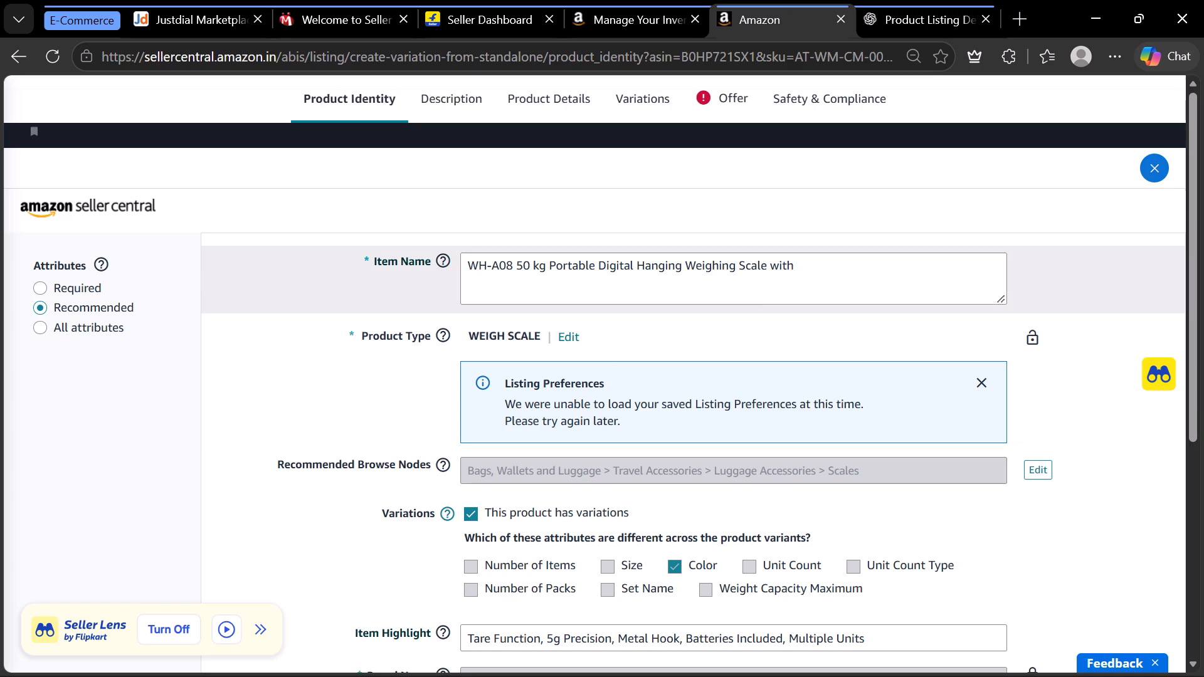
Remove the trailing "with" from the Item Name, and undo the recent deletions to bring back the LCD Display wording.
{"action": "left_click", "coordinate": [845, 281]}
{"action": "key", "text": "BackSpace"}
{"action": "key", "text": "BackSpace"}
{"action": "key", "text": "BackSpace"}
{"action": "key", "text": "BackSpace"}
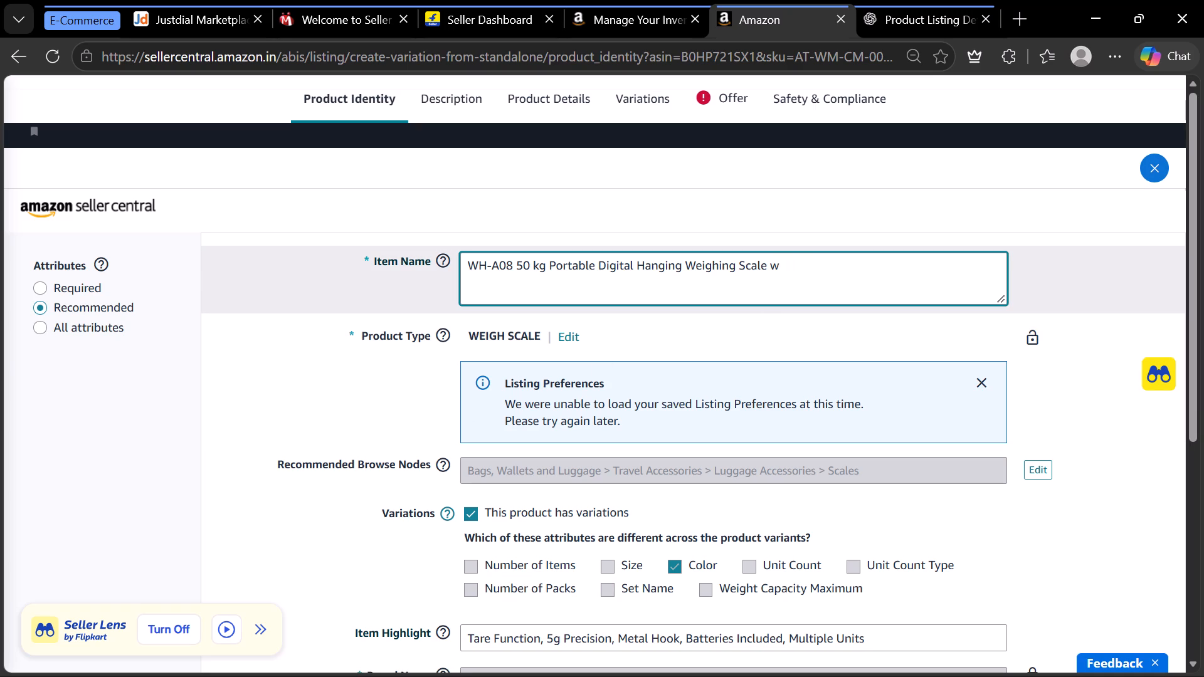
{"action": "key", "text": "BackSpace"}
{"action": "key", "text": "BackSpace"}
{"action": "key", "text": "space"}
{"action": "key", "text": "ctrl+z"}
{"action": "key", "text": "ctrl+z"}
Trim the Item Name to "WH-A08 50 kg Portable Digital Hanging Weighing Scale LCD Display".
{"action": "key", "text": "ctrl+BackSpace"}
{"action": "key", "text": "BackSpace"}
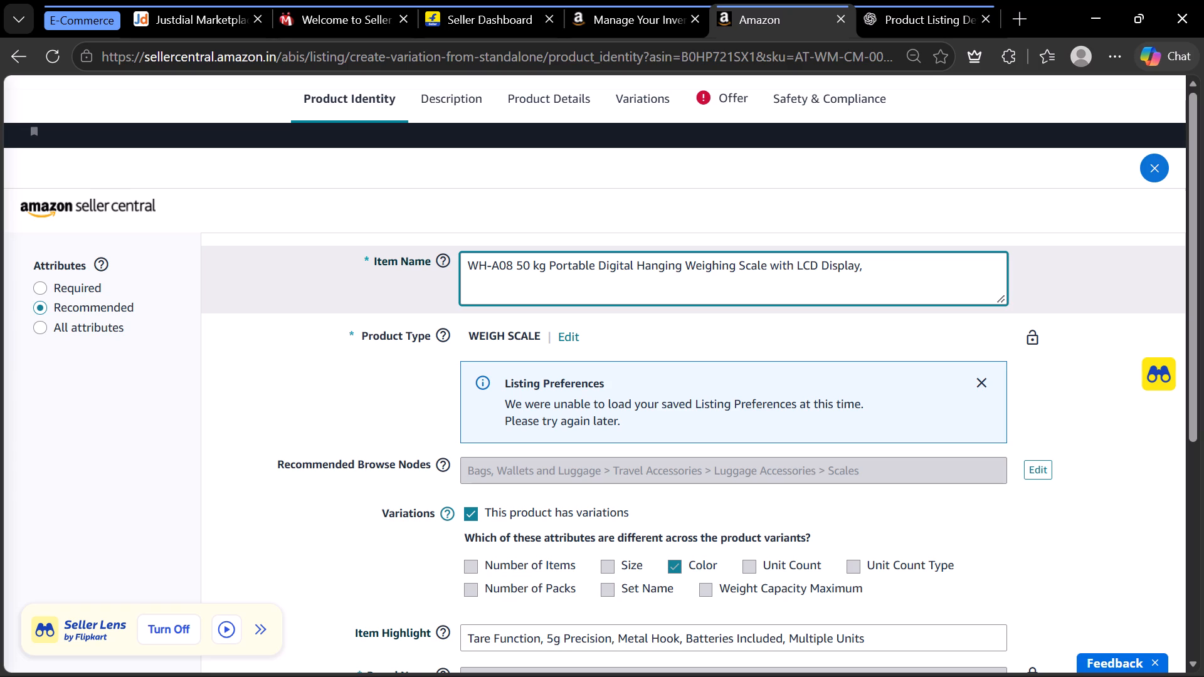
{"action": "key", "text": "BackSpace"}
{"action": "left_click", "coordinate": [800, 260]}
{"action": "key", "text": "Left"}
{"action": "key", "text": "BackSpace"}
{"action": "key", "text": "BackSpace"}
{"action": "key", "text": "BackSpace"}
{"action": "key", "text": "BackSpace"}
{"action": "key", "text": "BackSpace"}
Try to save and finish the listing, and go to the first item requiring attention.
{"action": "left_click", "coordinate": [258, 382]}
{"action": "scroll", "coordinate": [258, 382], "scroll_direction": "down", "scroll_amount": 2}
{"action": "left_click", "coordinate": [685, 461]}
{"action": "left_click", "coordinate": [1086, 422]}
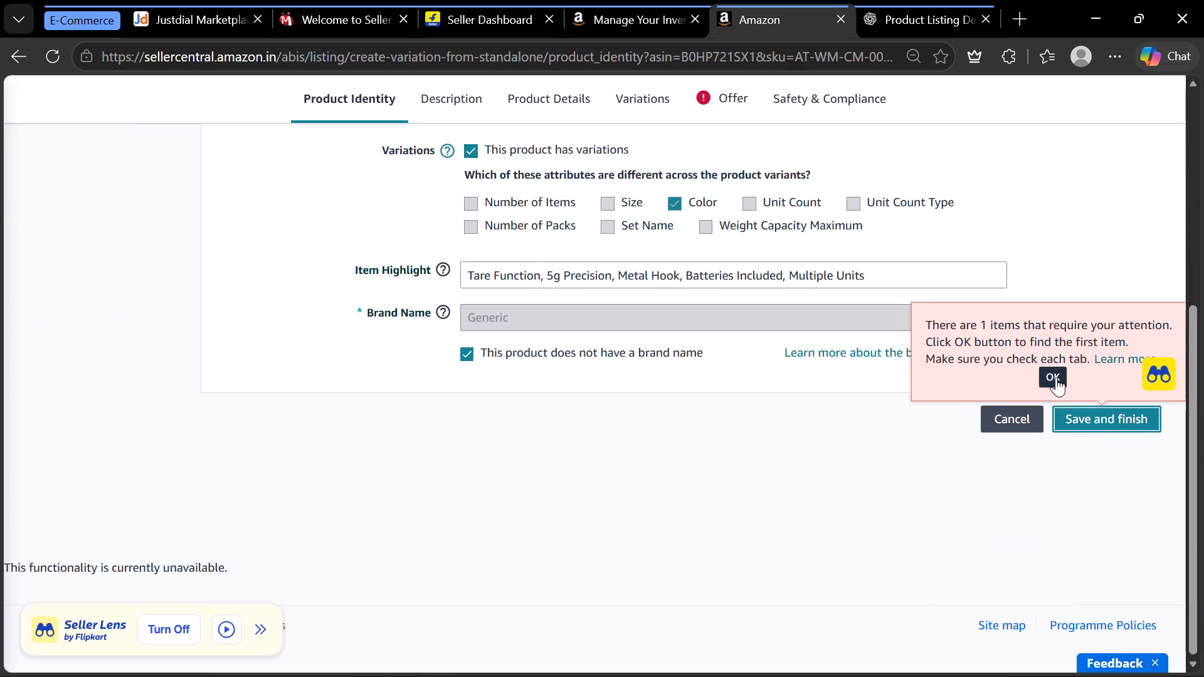
{"action": "left_click", "coordinate": [1056, 377]}
Set the offer's Shipping Template to Selected Self-Ship Template.
{"action": "scroll", "coordinate": [811, 304], "scroll_direction": "up", "scroll_amount": 1}
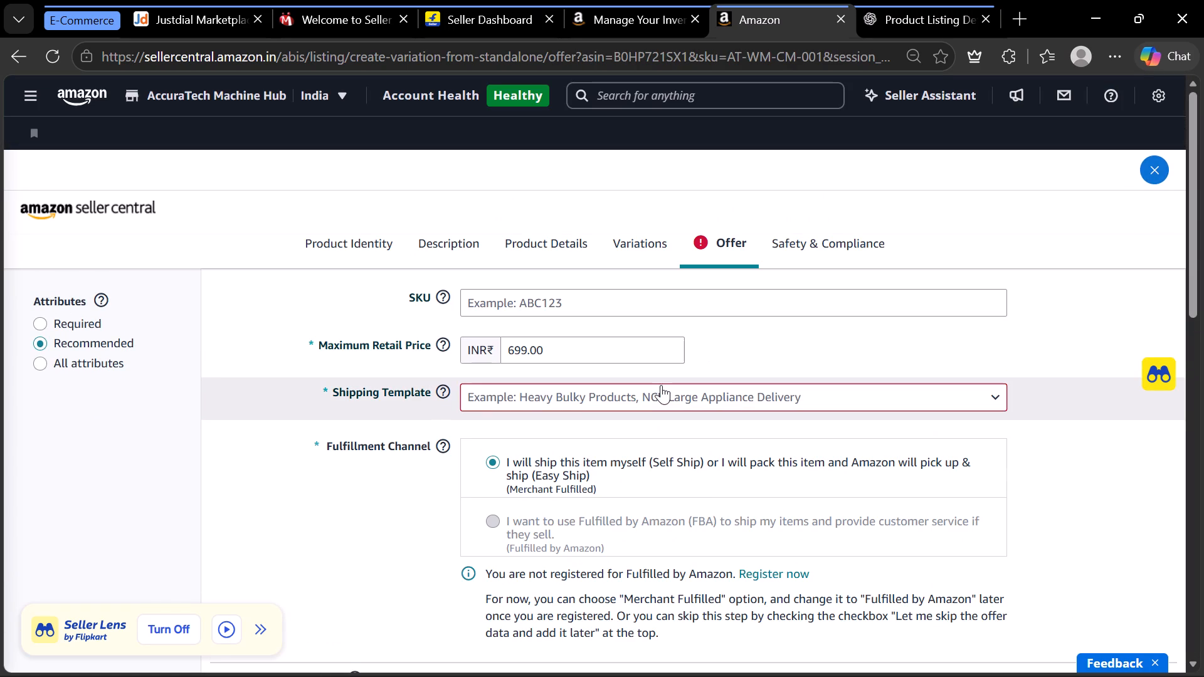
{"action": "left_click", "coordinate": [661, 387]}
{"action": "left_click", "coordinate": [578, 474]}
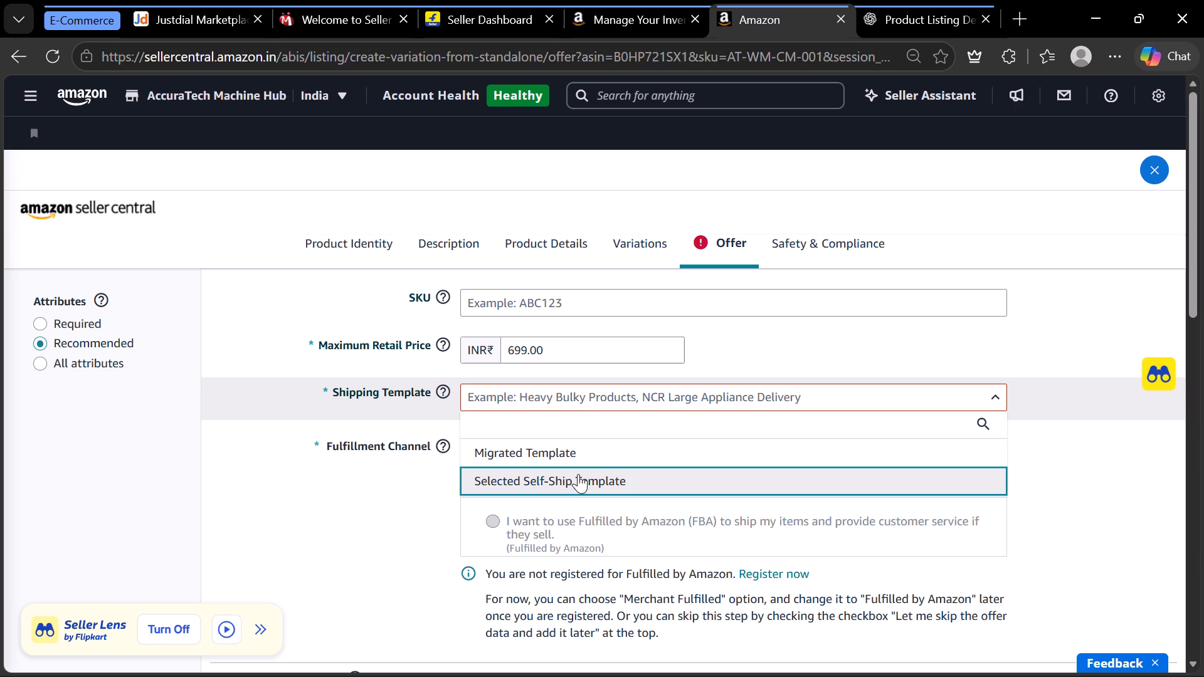
{"action": "left_click", "coordinate": [514, 483]}
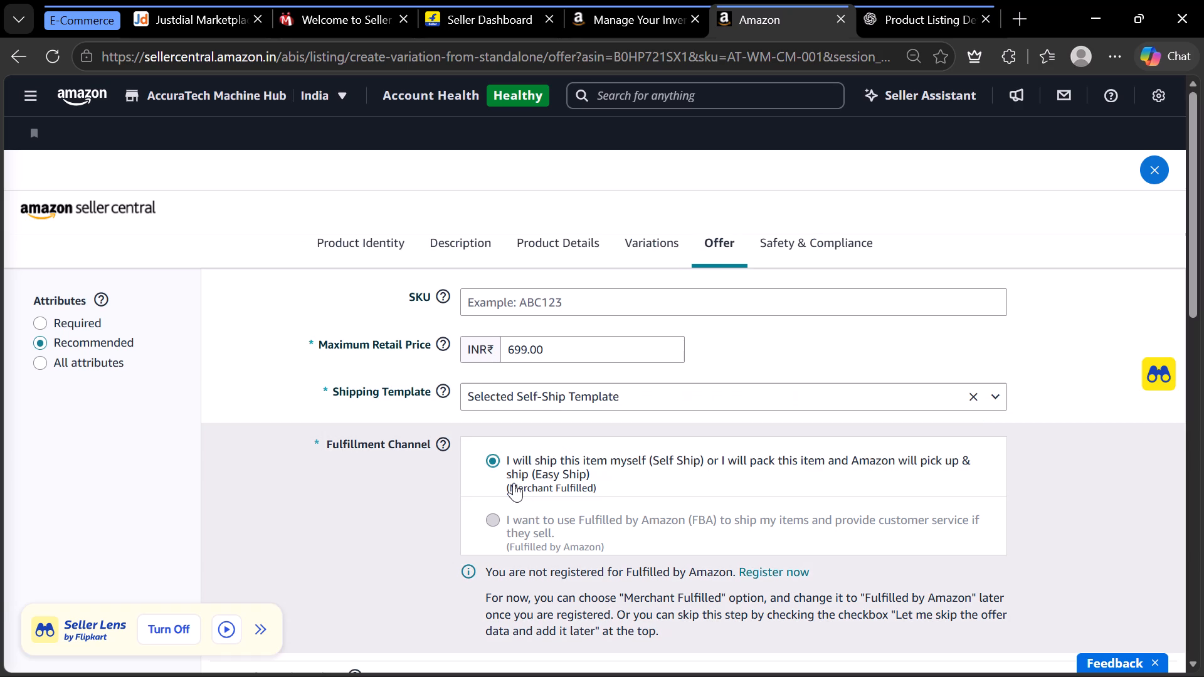
Save and finish the variation listing from the end of the Offer section.
{"action": "scroll", "coordinate": [499, 500], "scroll_direction": "down", "scroll_amount": 2}
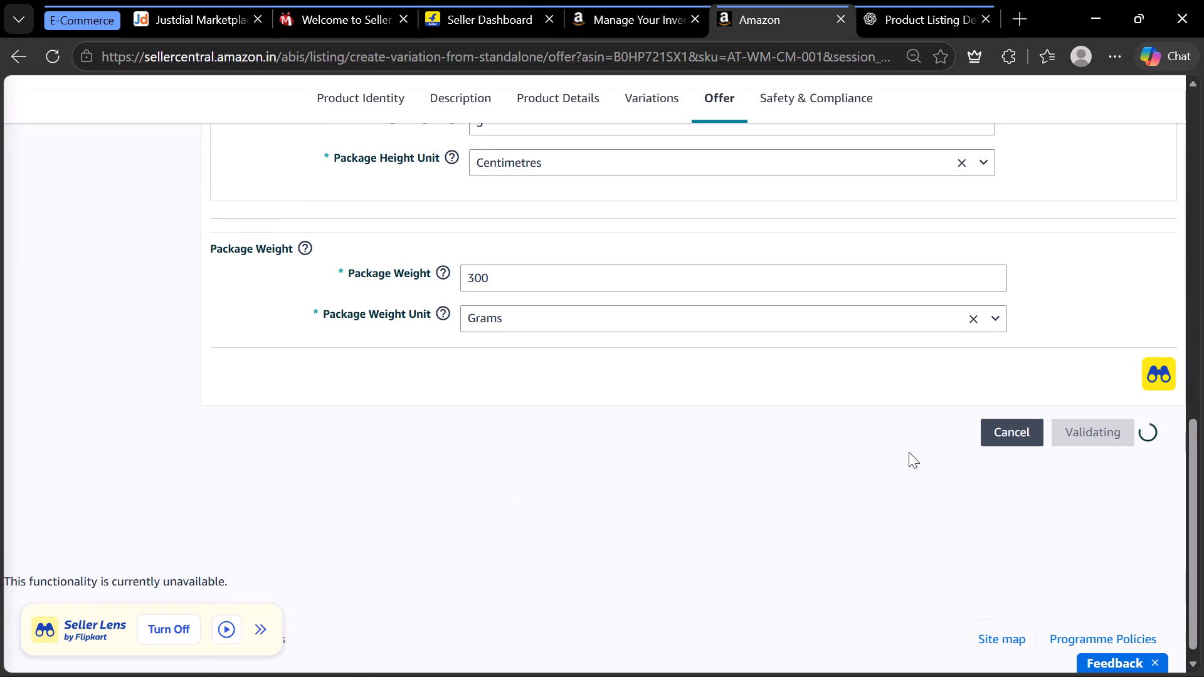
{"action": "scroll", "coordinate": [885, 505], "scroll_direction": "down", "scroll_amount": 1}
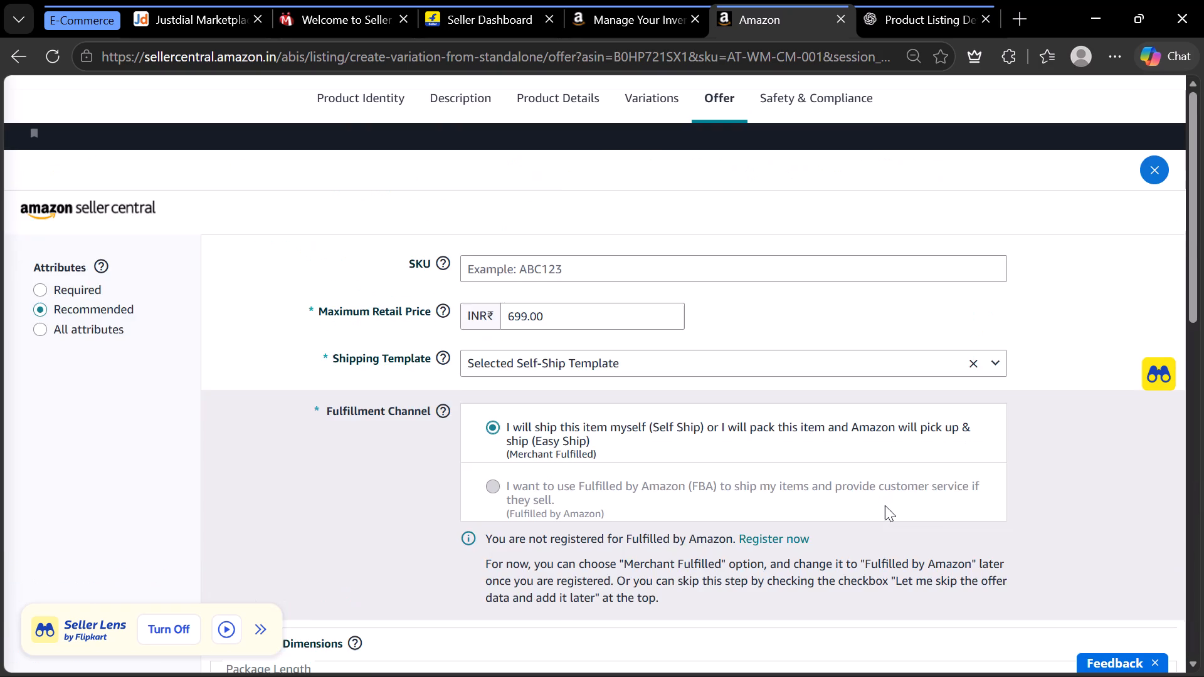
{"action": "scroll", "coordinate": [885, 505], "scroll_direction": "down", "scroll_amount": 1}
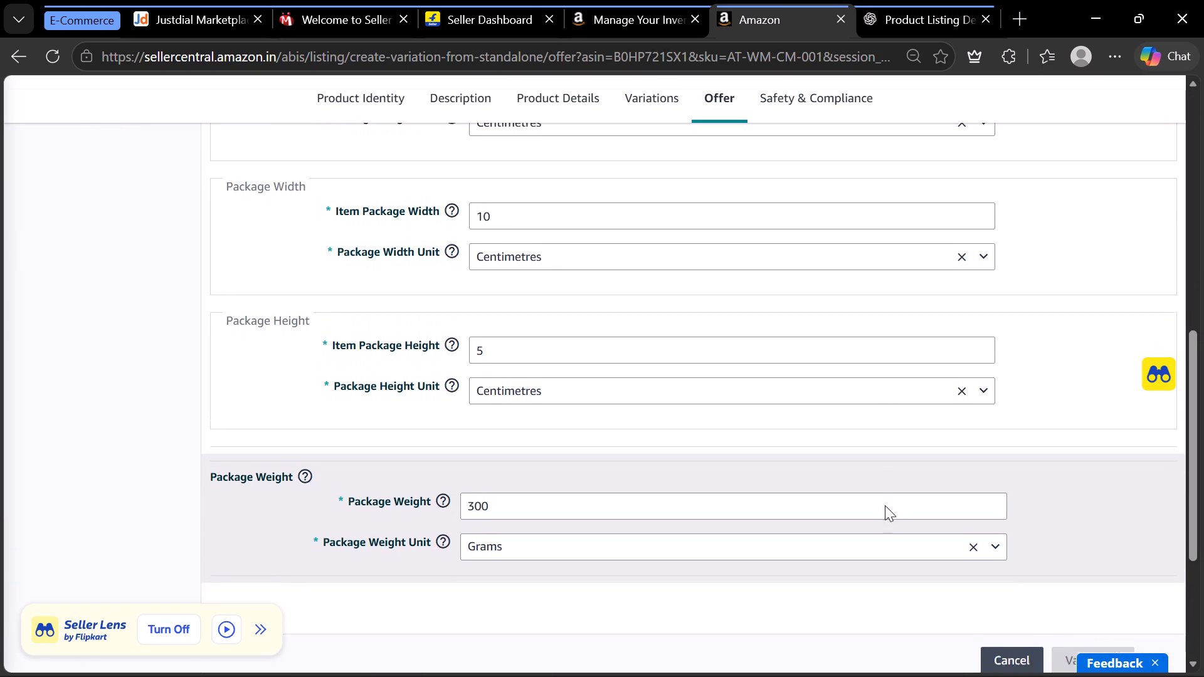
{"action": "scroll", "coordinate": [885, 505], "scroll_direction": "down", "scroll_amount": 1}
{"action": "left_click", "coordinate": [1080, 421]}
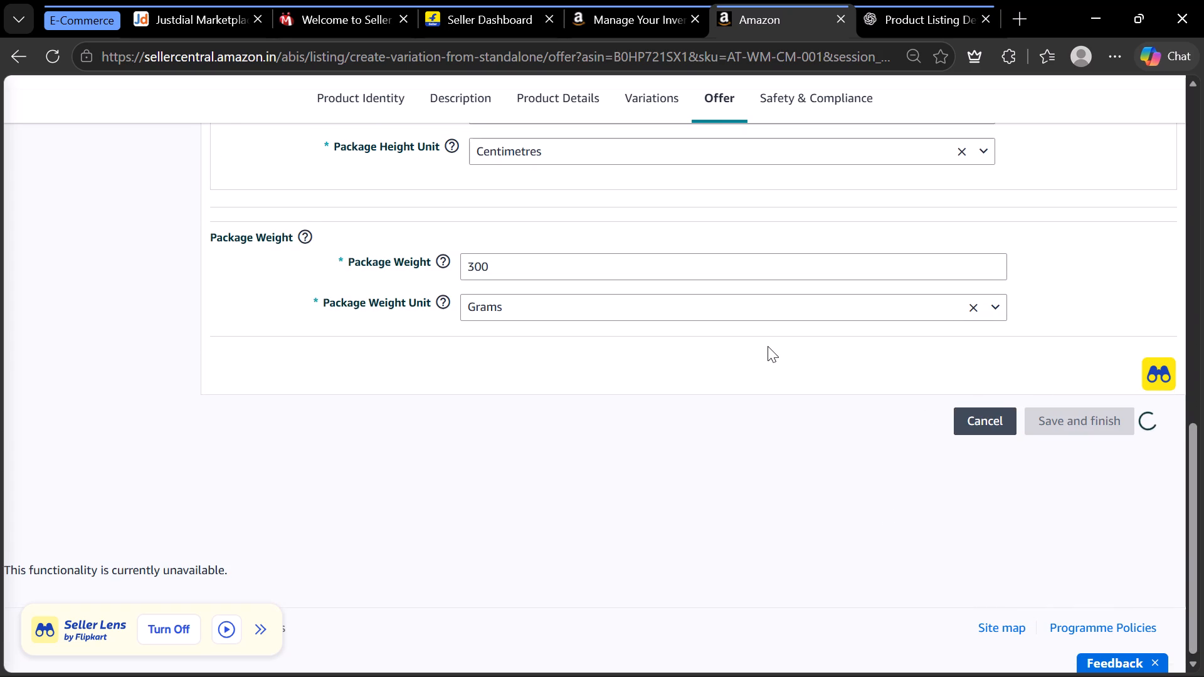
{"action": "scroll", "coordinate": [768, 346], "scroll_direction": "up", "scroll_amount": 2}
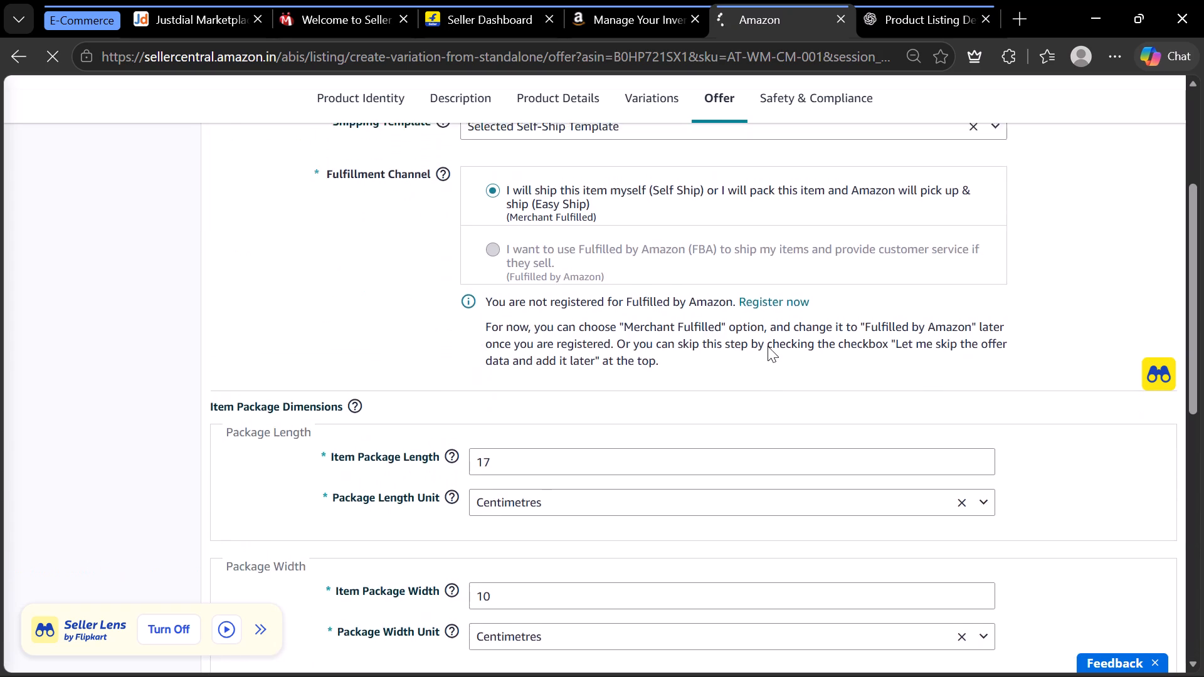
{"action": "scroll", "coordinate": [768, 346], "scroll_direction": "up", "scroll_amount": 2}
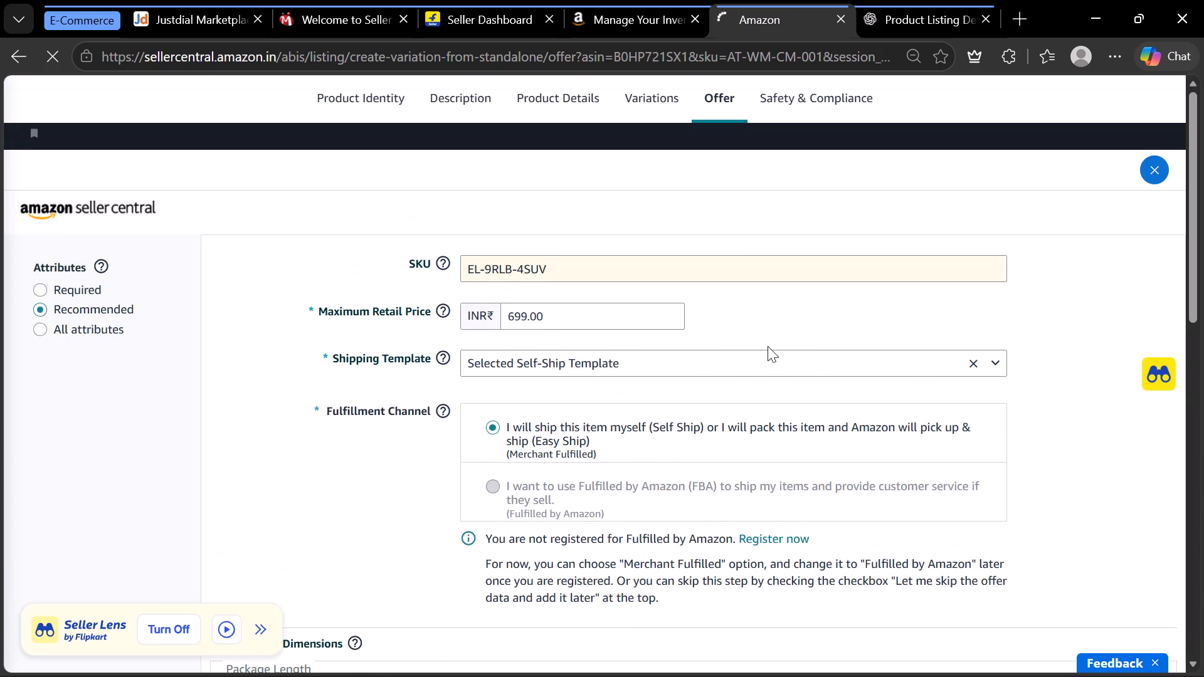
{"action": "left_click", "coordinate": [566, 265]}
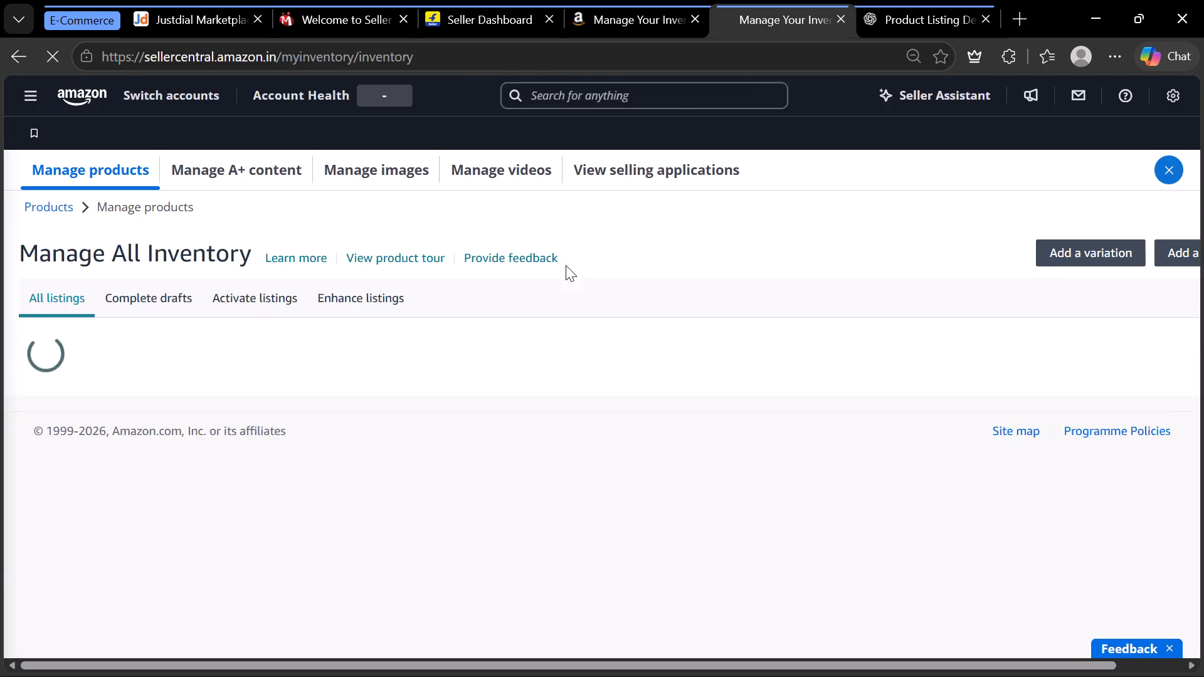
Look through all listings on the Manage All Inventory page for the new Black variation of the 50 kg hanging scale.
{"action": "scroll", "coordinate": [566, 265], "scroll_direction": "down", "scroll_amount": 1}
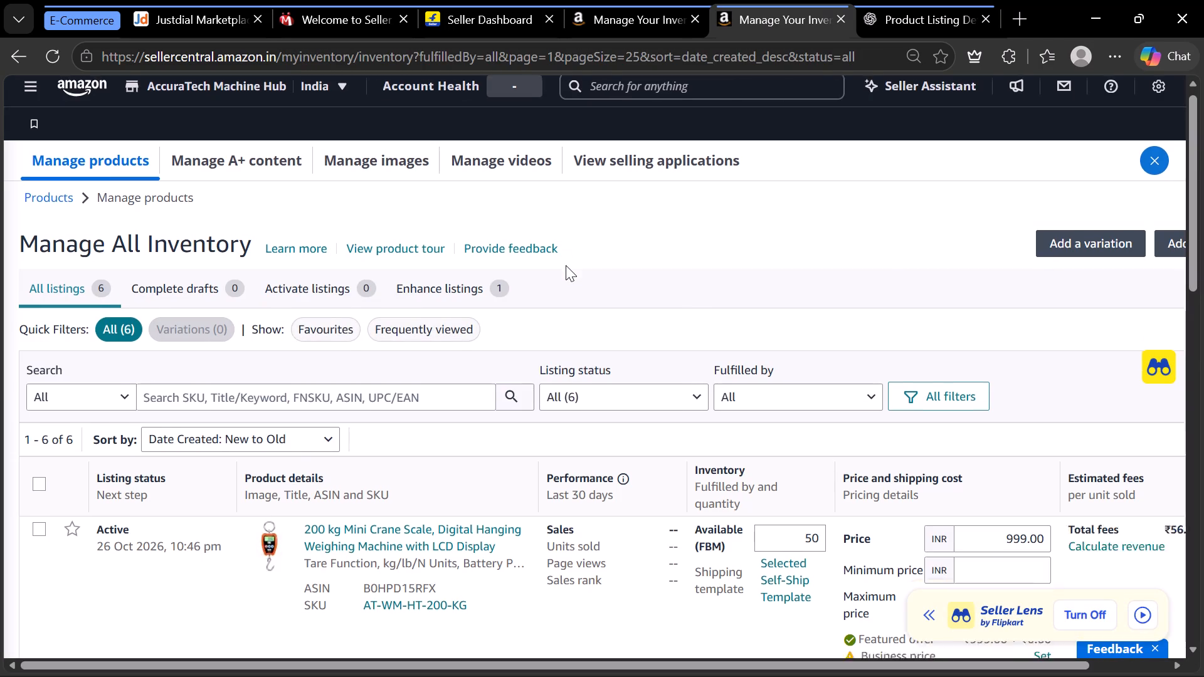
{"action": "scroll", "coordinate": [566, 265], "scroll_direction": "down", "scroll_amount": 3}
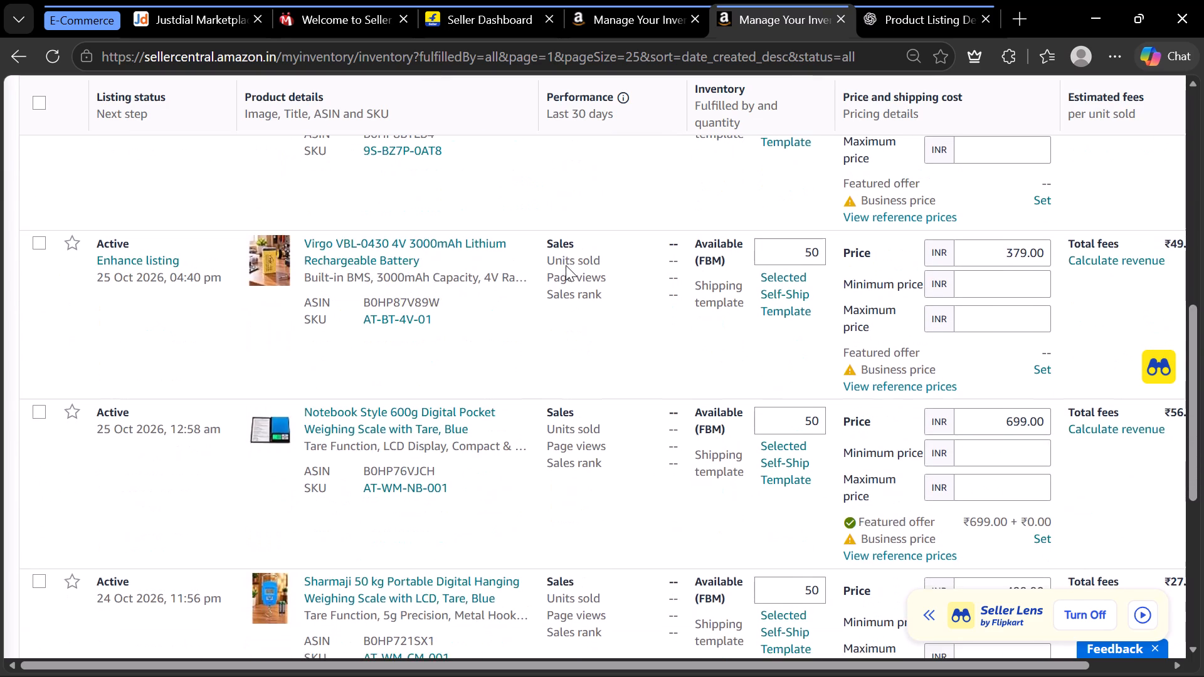
{"action": "scroll", "coordinate": [566, 265], "scroll_direction": "down", "scroll_amount": 2}
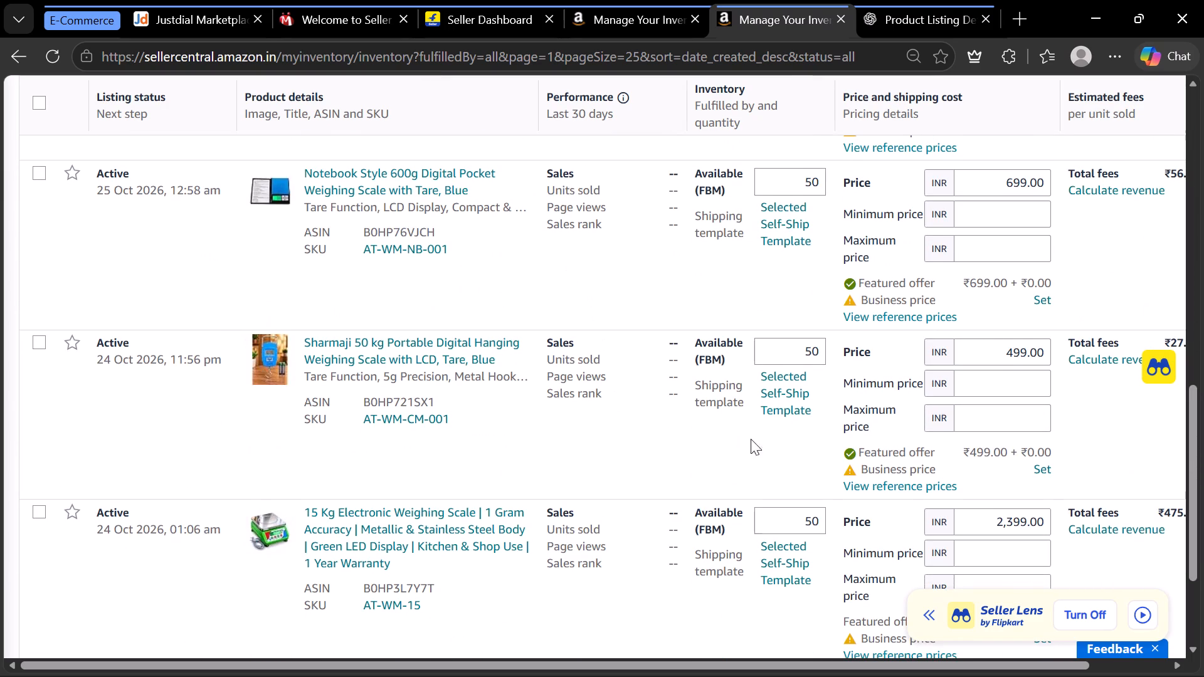
{"action": "scroll", "coordinate": [793, 453], "scroll_direction": "down", "scroll_amount": 2}
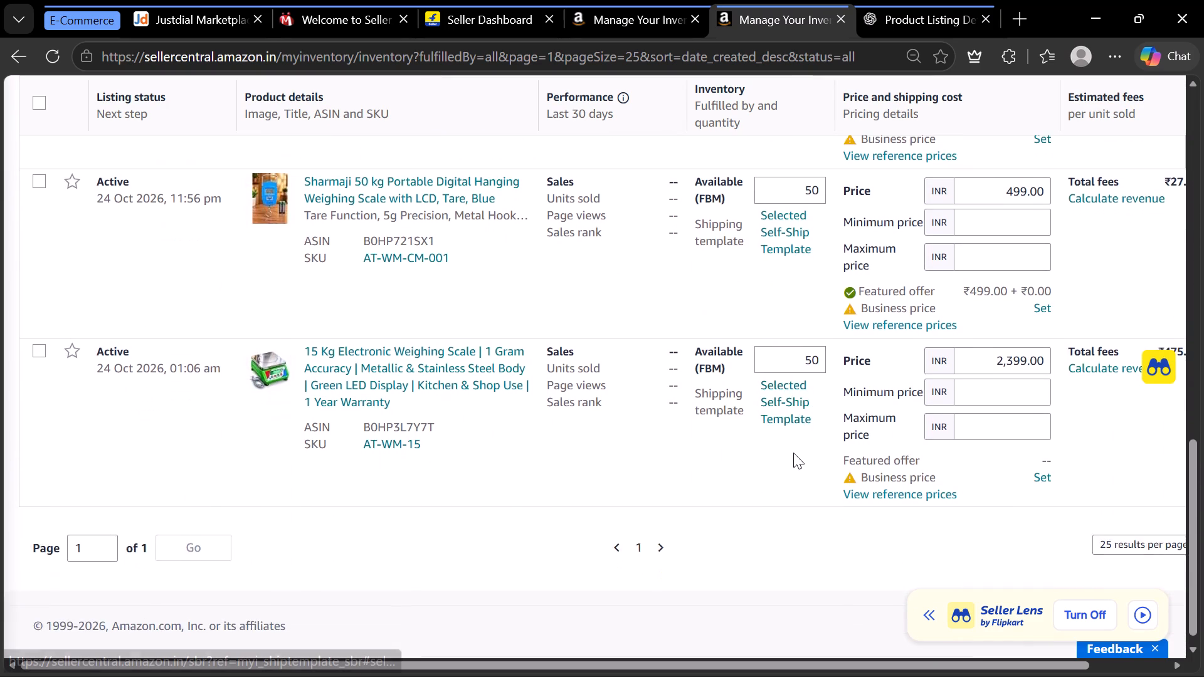
{"action": "scroll", "coordinate": [793, 453], "scroll_direction": "up", "scroll_amount": 1}
Examine the actions available for the 50 kg hanging scale listing AT-WM-CM-001 and review the inventory list back to its start.
{"action": "scroll", "coordinate": [793, 453], "scroll_direction": "left", "scroll_amount": 4}
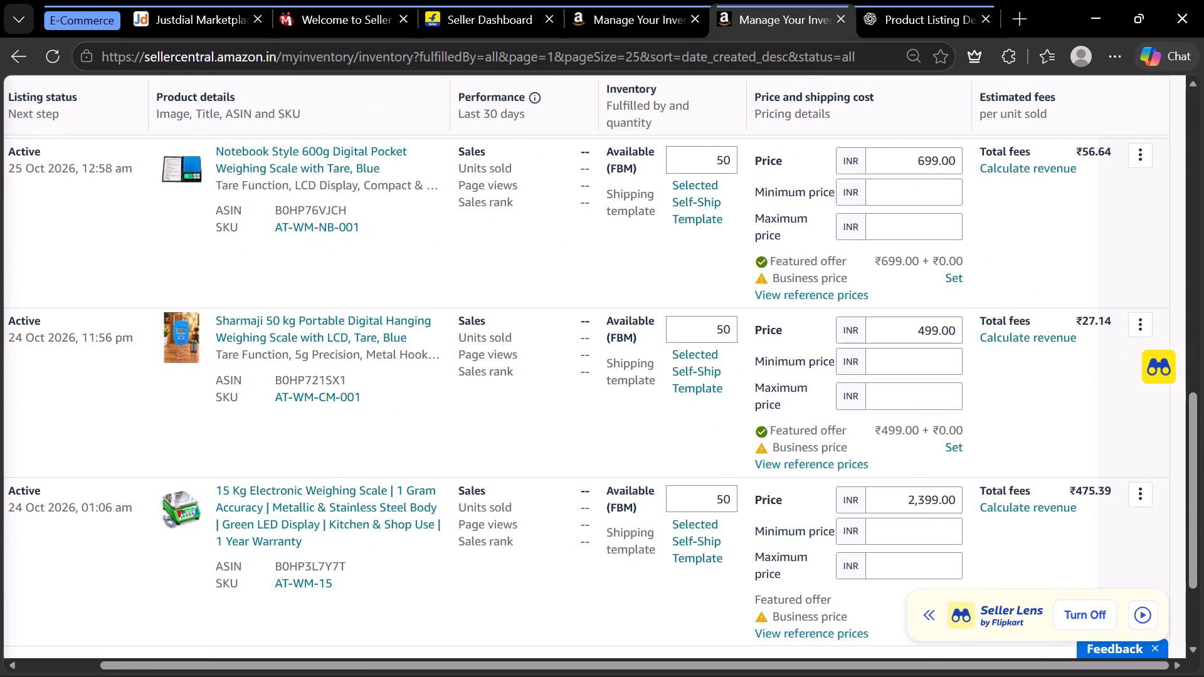
{"action": "left_click", "coordinate": [1137, 327]}
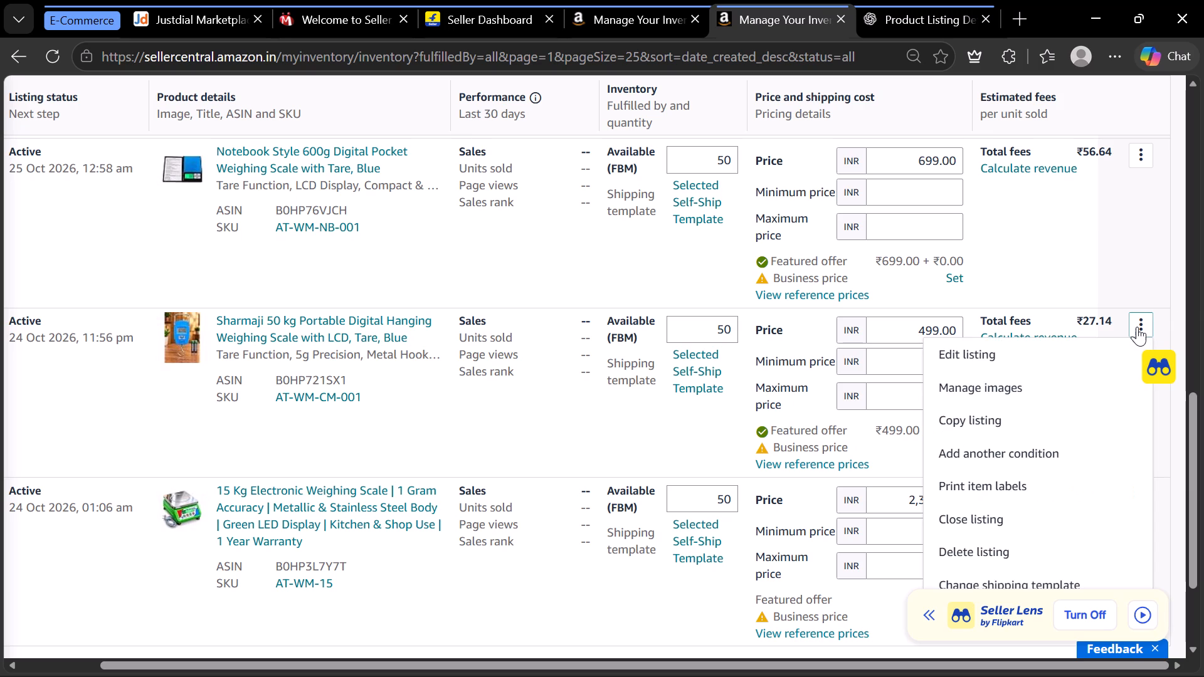
{"action": "left_click", "coordinate": [1137, 327]}
{"action": "scroll", "coordinate": [978, 400], "scroll_direction": "left", "scroll_amount": 1}
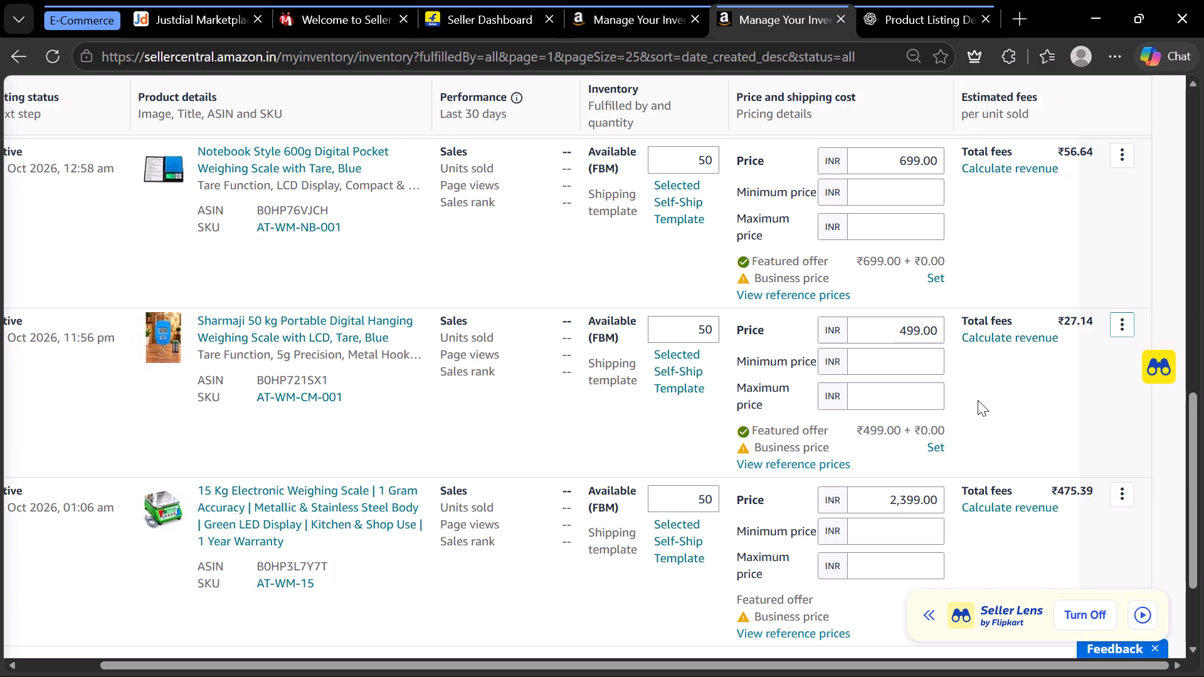
{"action": "scroll", "coordinate": [978, 400], "scroll_direction": "left", "scroll_amount": 1}
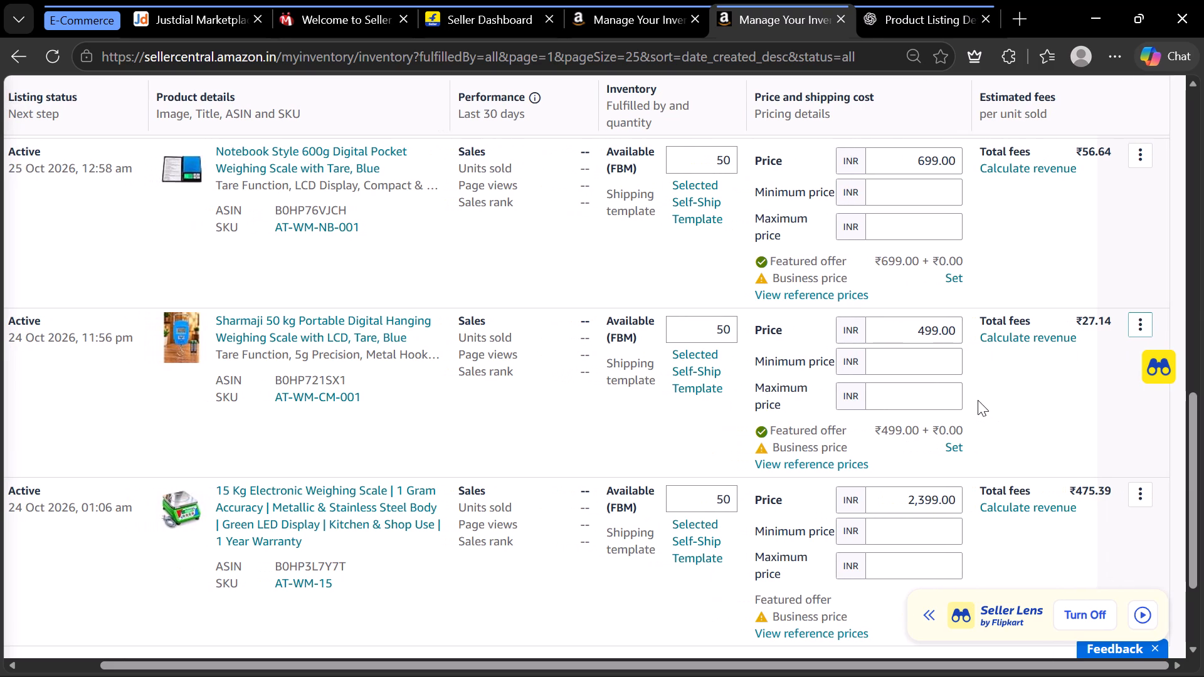
{"action": "left_click_drag", "start_coordinate": [978, 400], "coordinate": [1135, 320]}
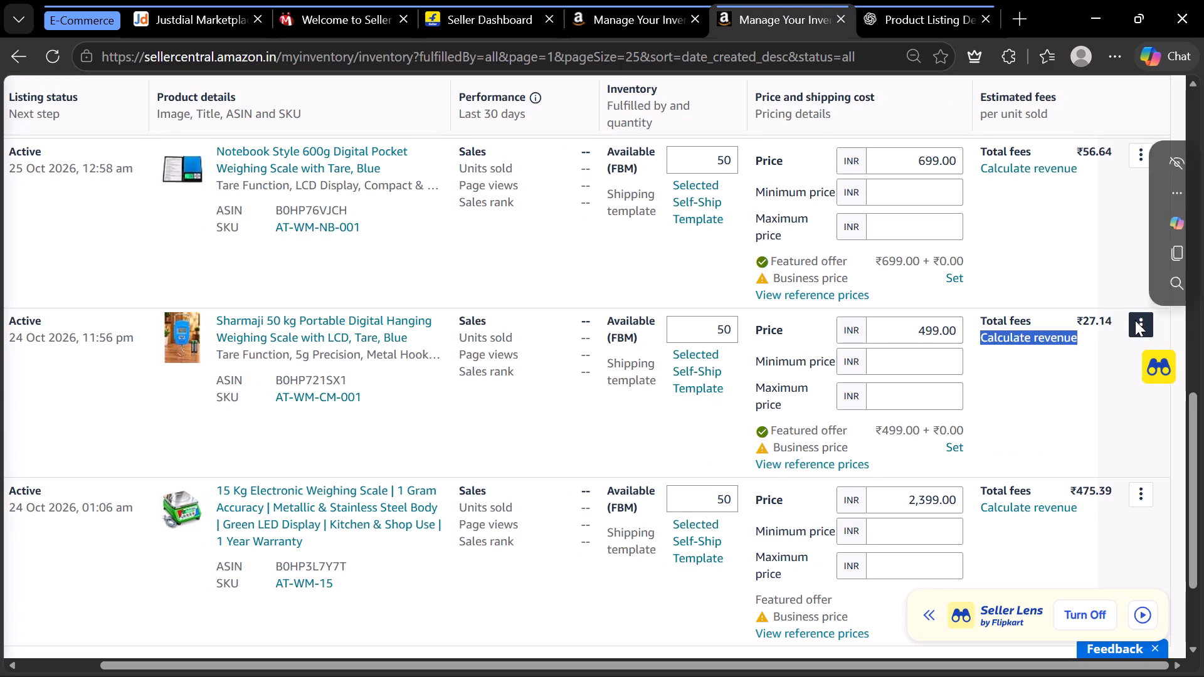
{"action": "left_click", "coordinate": [1135, 320]}
{"action": "left_click", "coordinate": [1135, 320]}
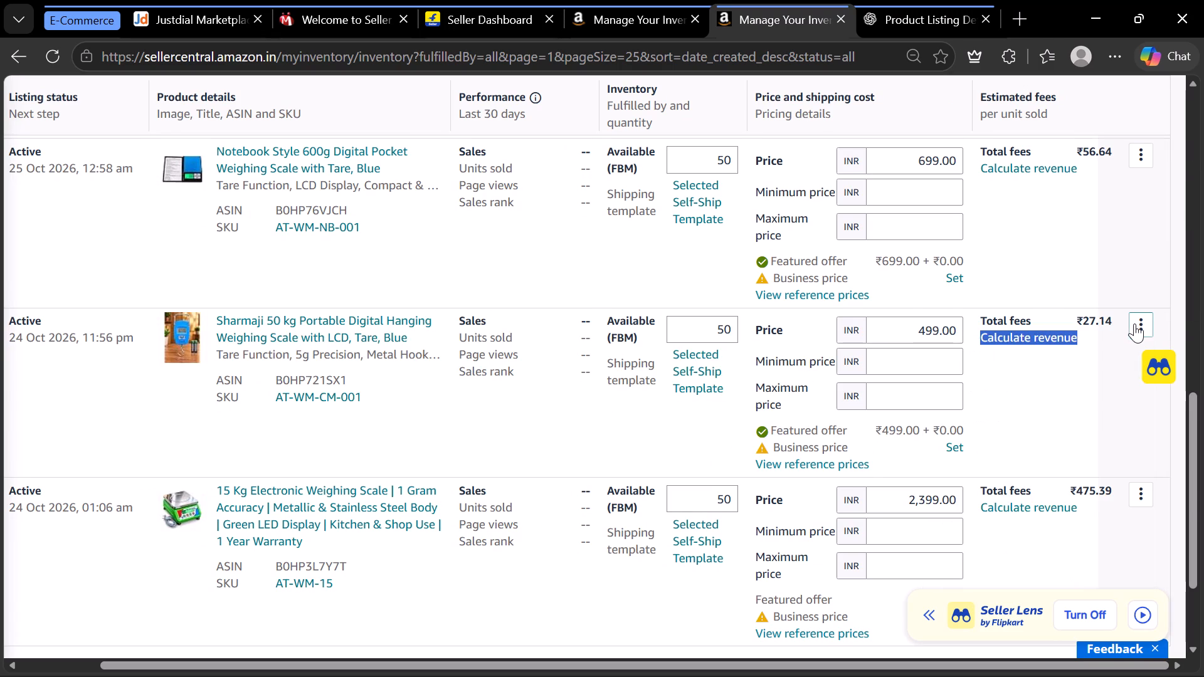
{"action": "left_click", "coordinate": [1134, 323]}
{"action": "left_click", "coordinate": [1083, 306]}
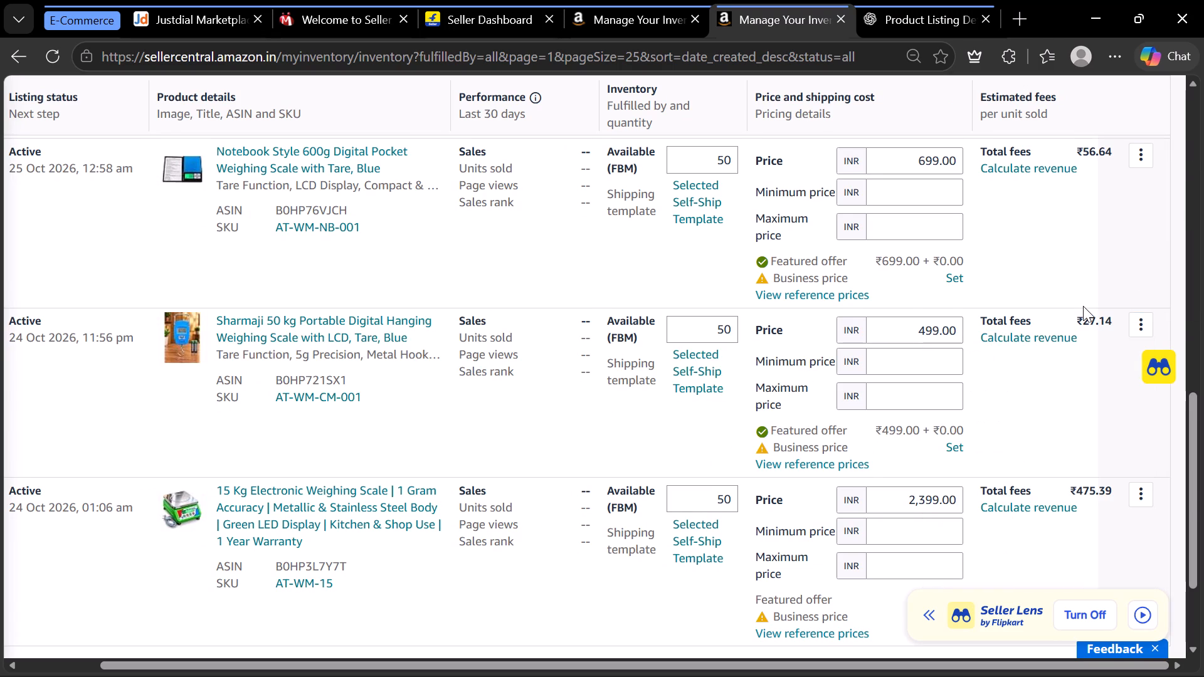
{"action": "scroll", "coordinate": [945, 327], "scroll_direction": "left", "scroll_amount": 1}
{"action": "scroll", "coordinate": [605, 414], "scroll_direction": "right", "scroll_amount": 1}
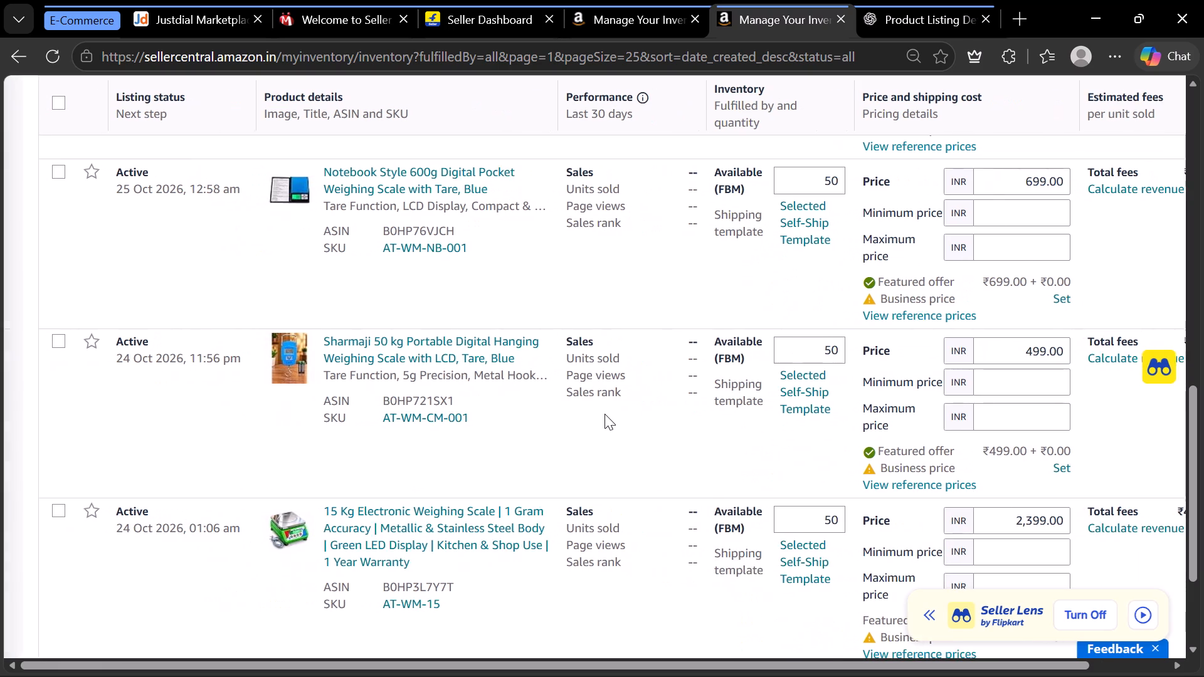
{"action": "scroll", "coordinate": [605, 414], "scroll_direction": "right", "scroll_amount": 1}
{"action": "scroll", "coordinate": [1086, 339], "scroll_direction": "left", "scroll_amount": 2}
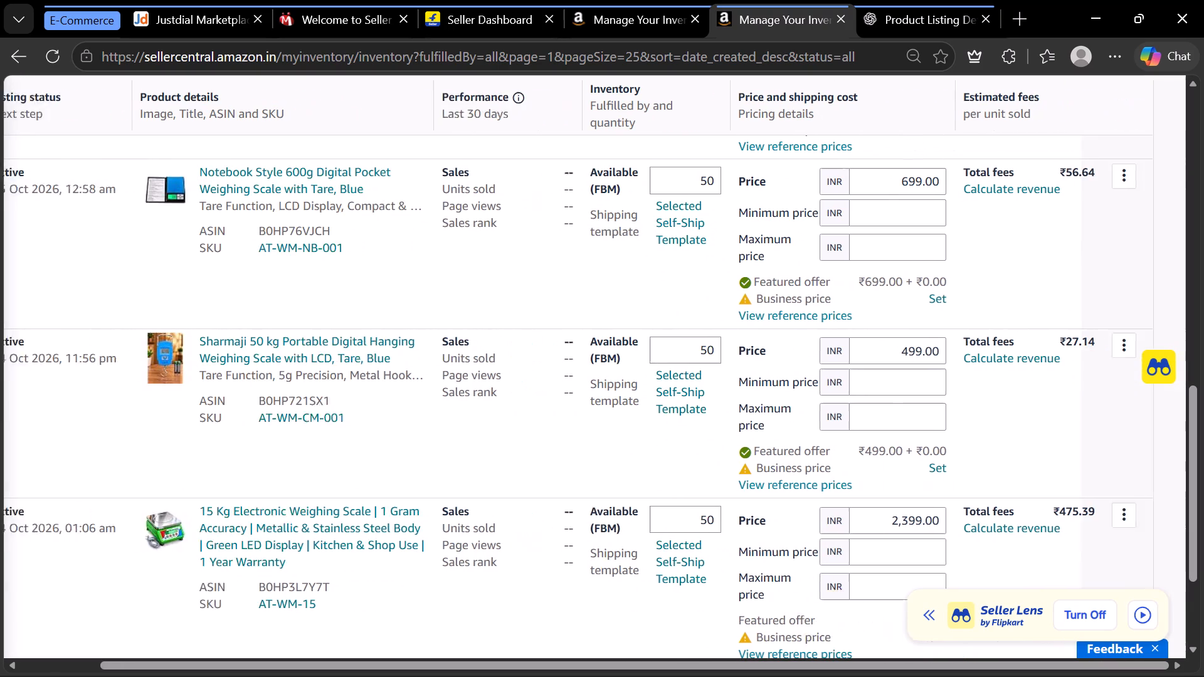
{"action": "left_click", "coordinate": [1141, 343]}
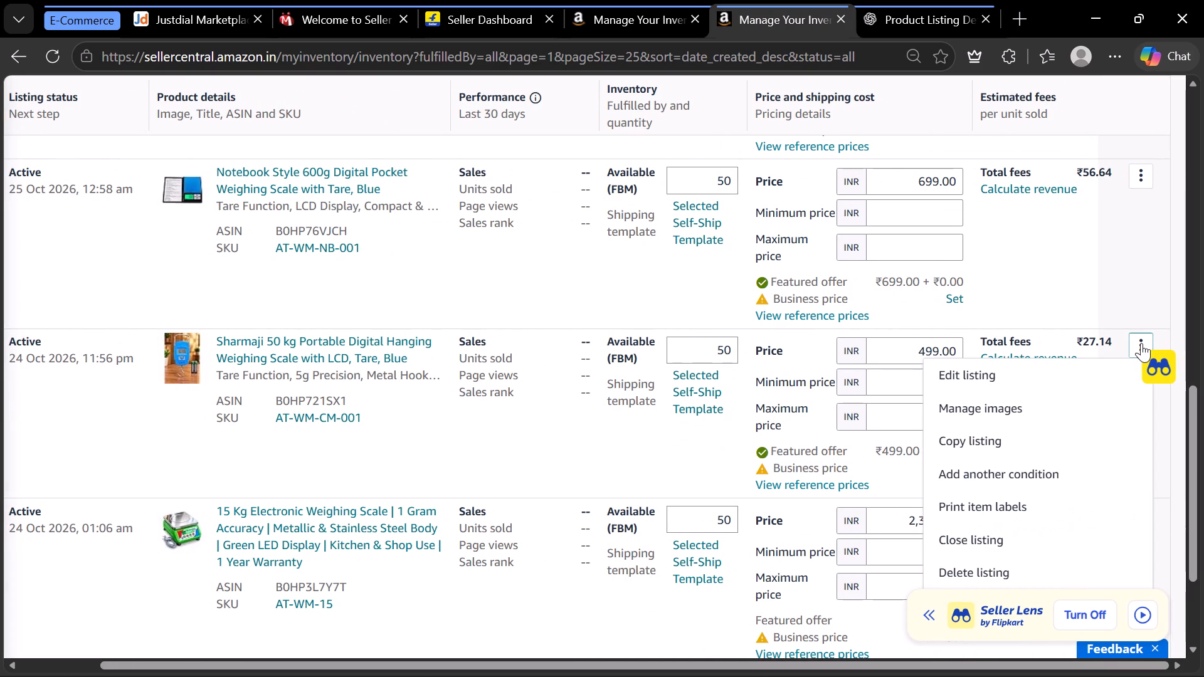
{"action": "left_click", "coordinate": [1139, 345]}
{"action": "scroll", "coordinate": [868, 339], "scroll_direction": "up", "scroll_amount": 4}
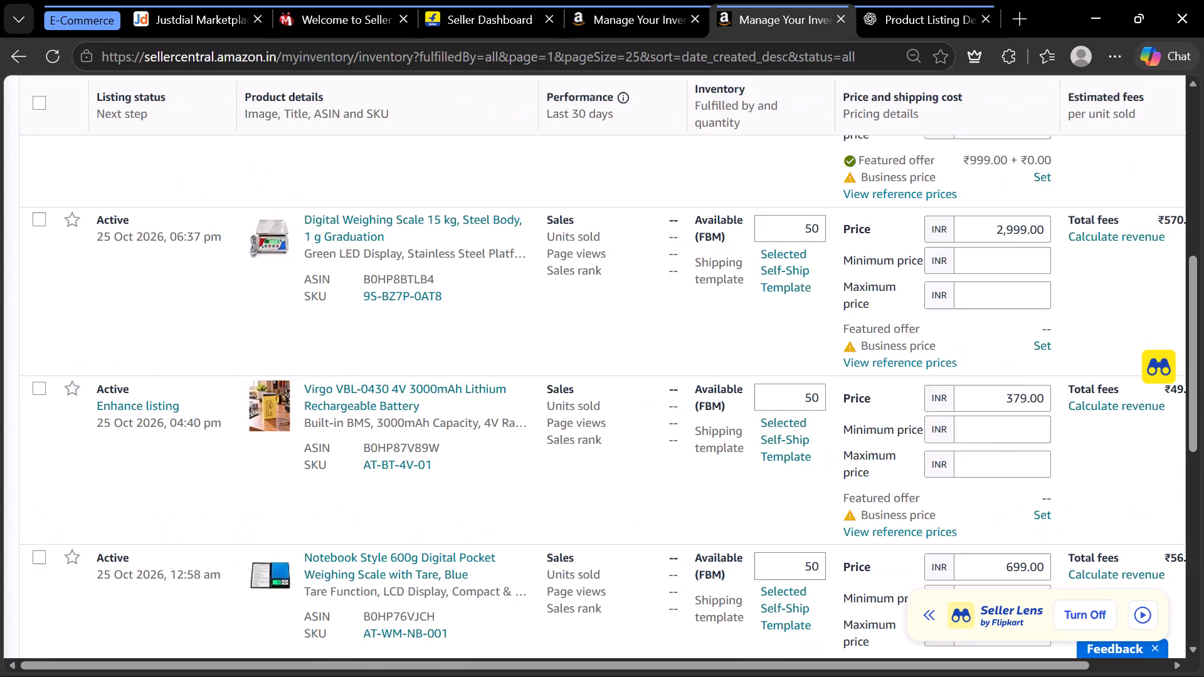
{"action": "scroll", "coordinate": [868, 339], "scroll_direction": "up", "scroll_amount": 1}
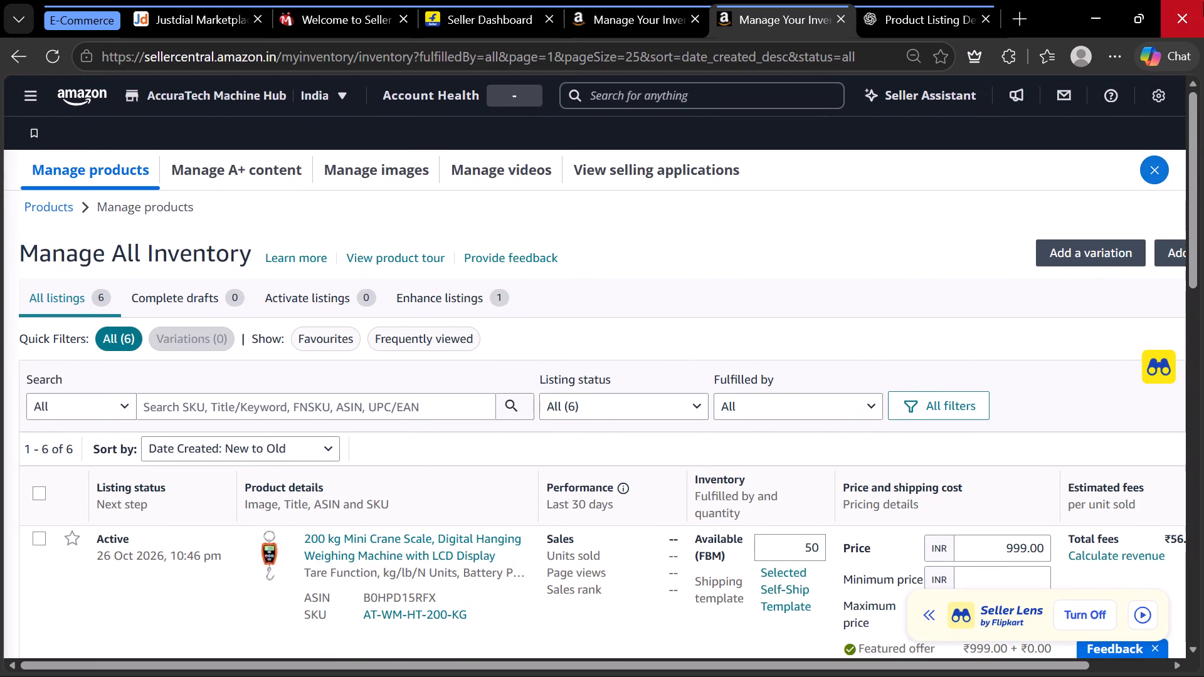
Close both open browser windows, the seller work window and the personal one, leaving the desktop clear.
{"action": "left_click", "coordinate": [1203, 2]}
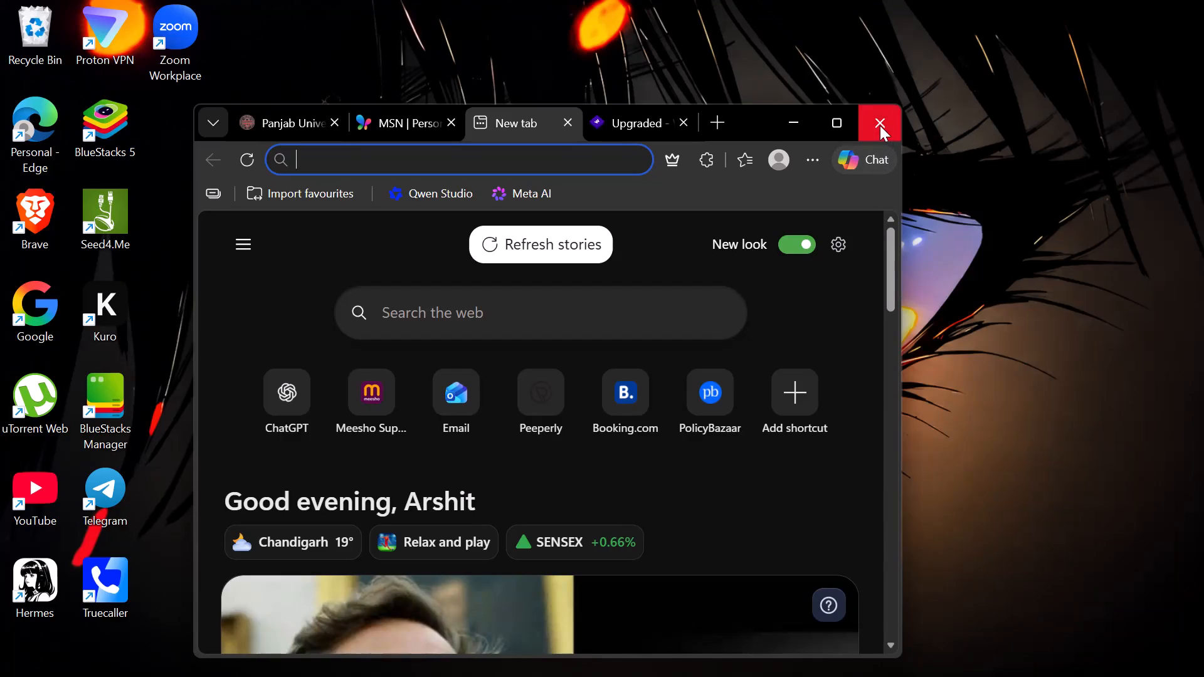
{"action": "left_click", "coordinate": [880, 125]}
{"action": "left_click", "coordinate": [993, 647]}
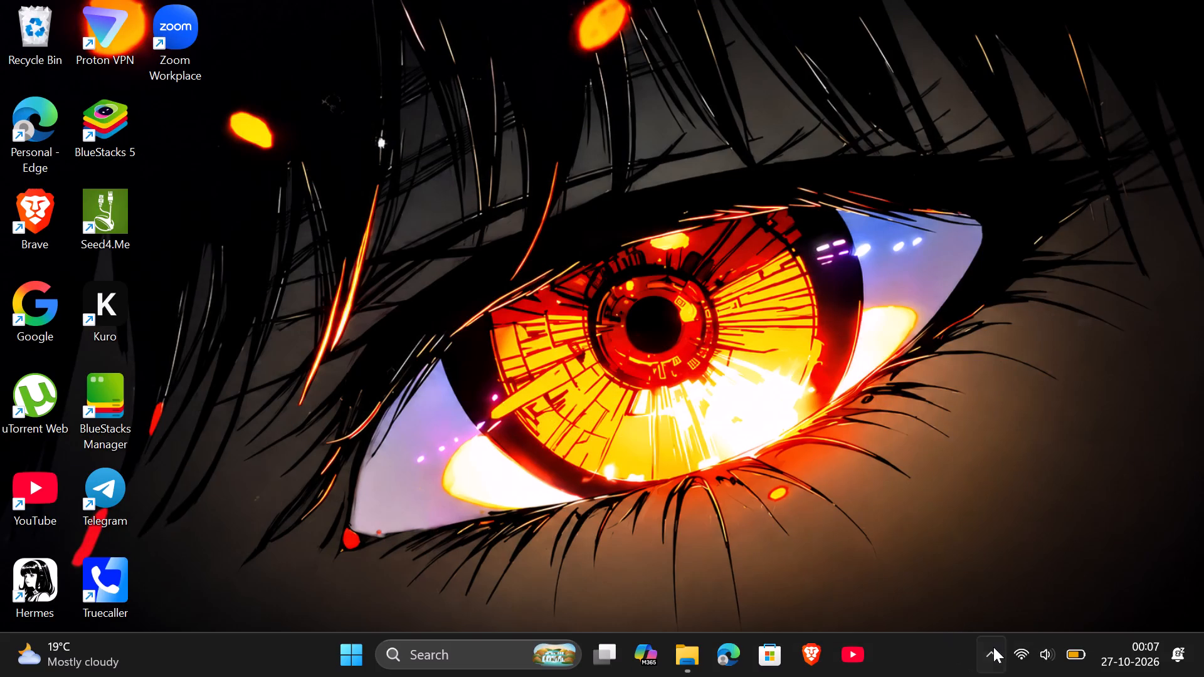
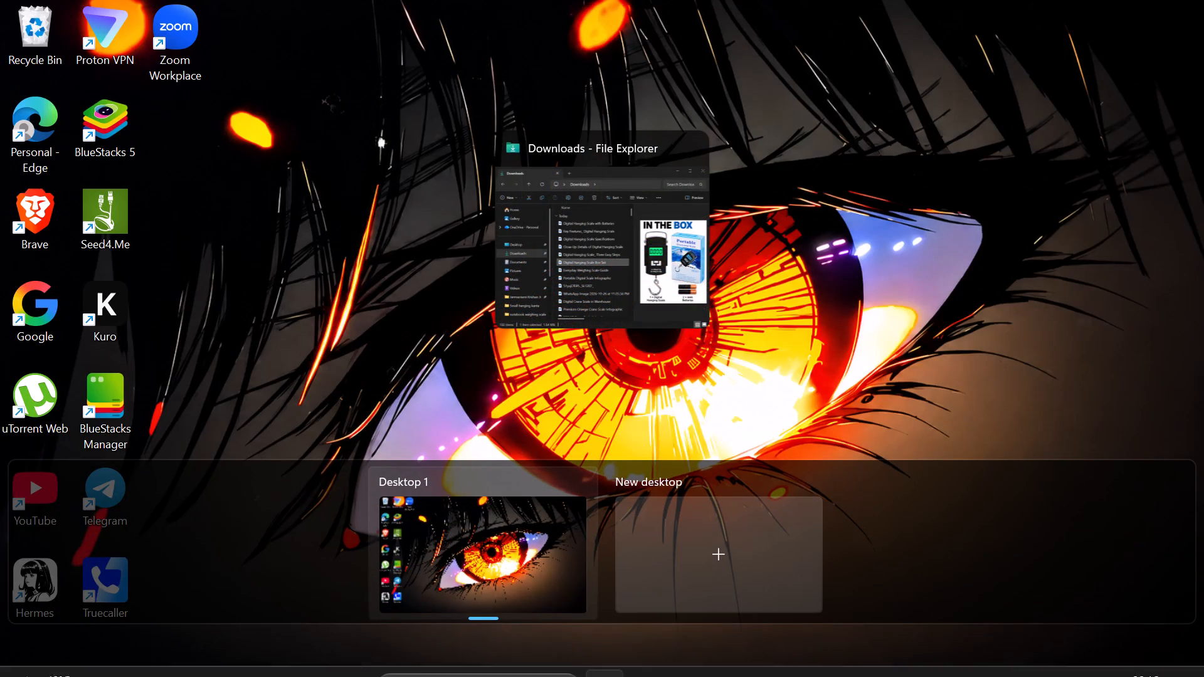
Show the hidden background app icons in the system tray.
{"action": "left_click", "coordinate": [987, 661]}
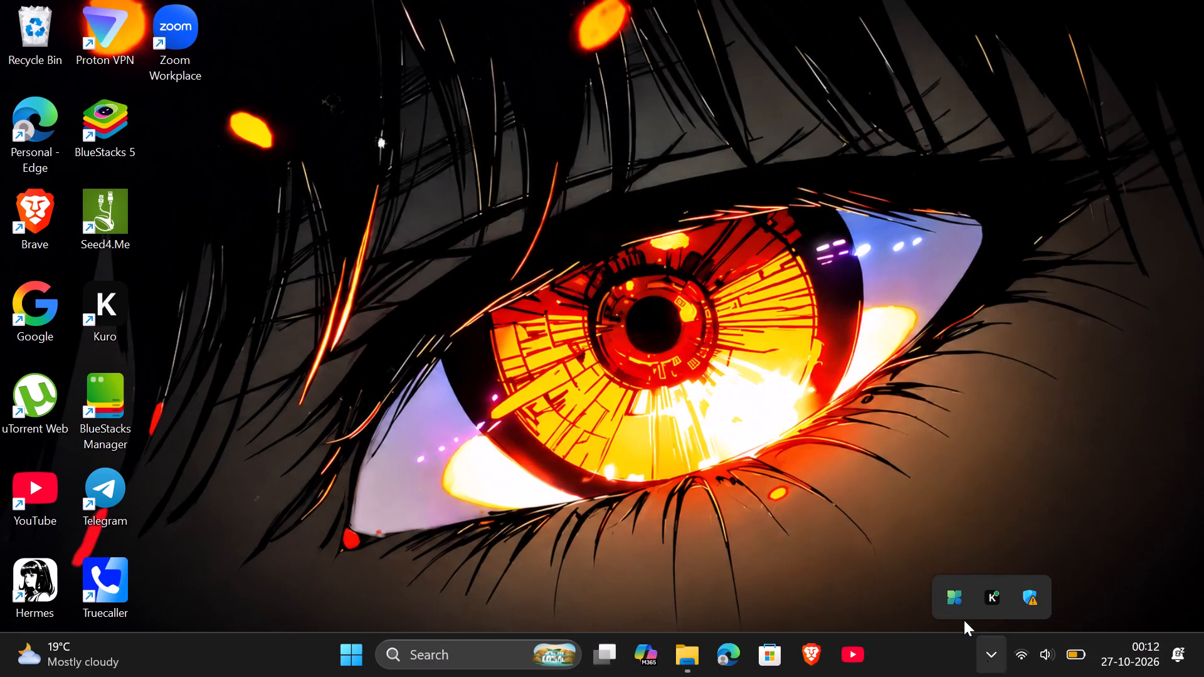
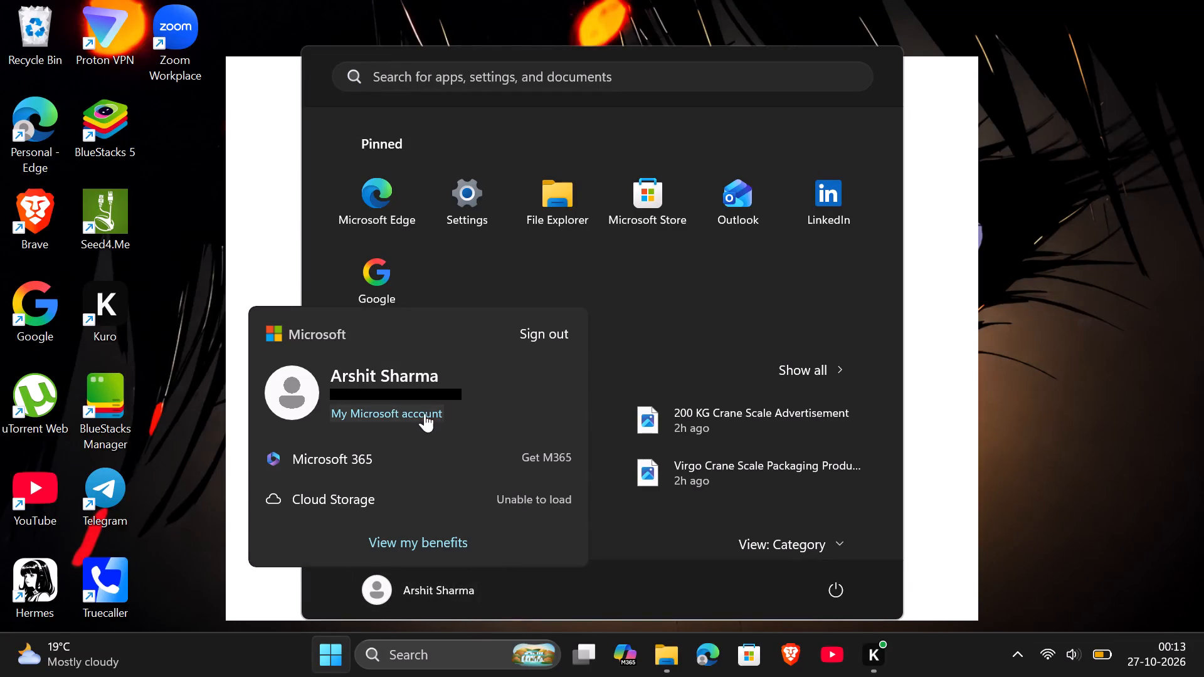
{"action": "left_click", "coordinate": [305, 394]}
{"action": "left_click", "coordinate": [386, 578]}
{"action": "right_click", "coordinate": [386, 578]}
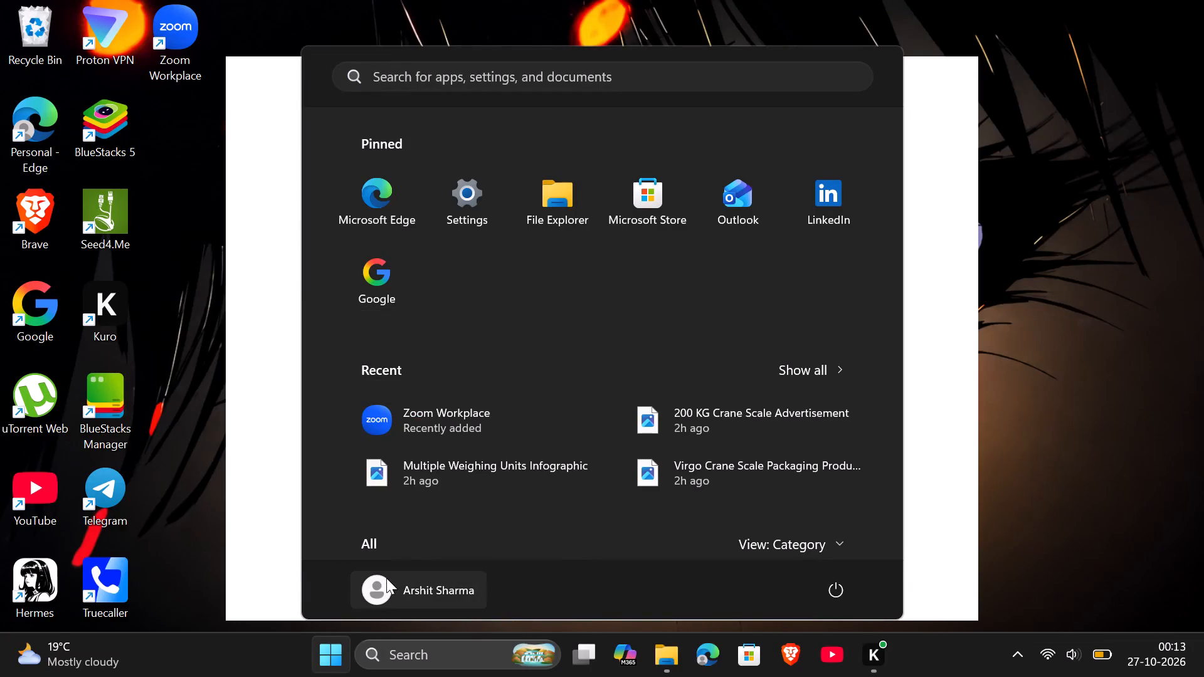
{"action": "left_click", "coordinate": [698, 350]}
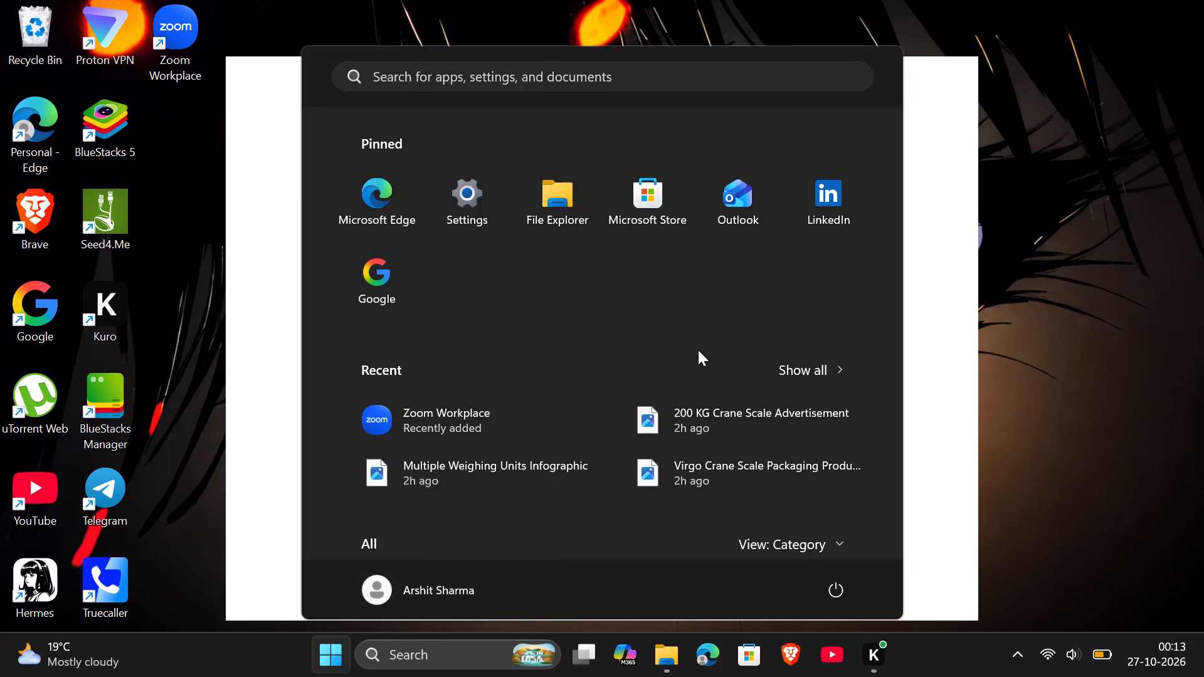
Open the Windows Settings app.
{"action": "type", "text": "se"}
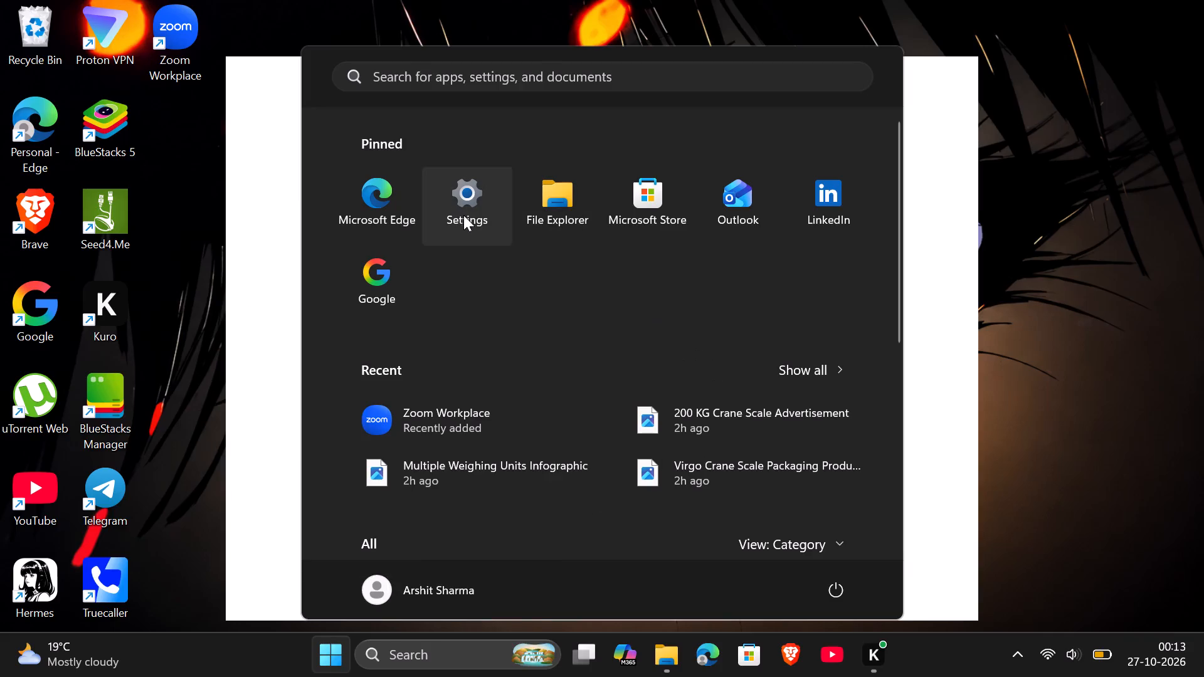
{"action": "left_click", "coordinate": [465, 216]}
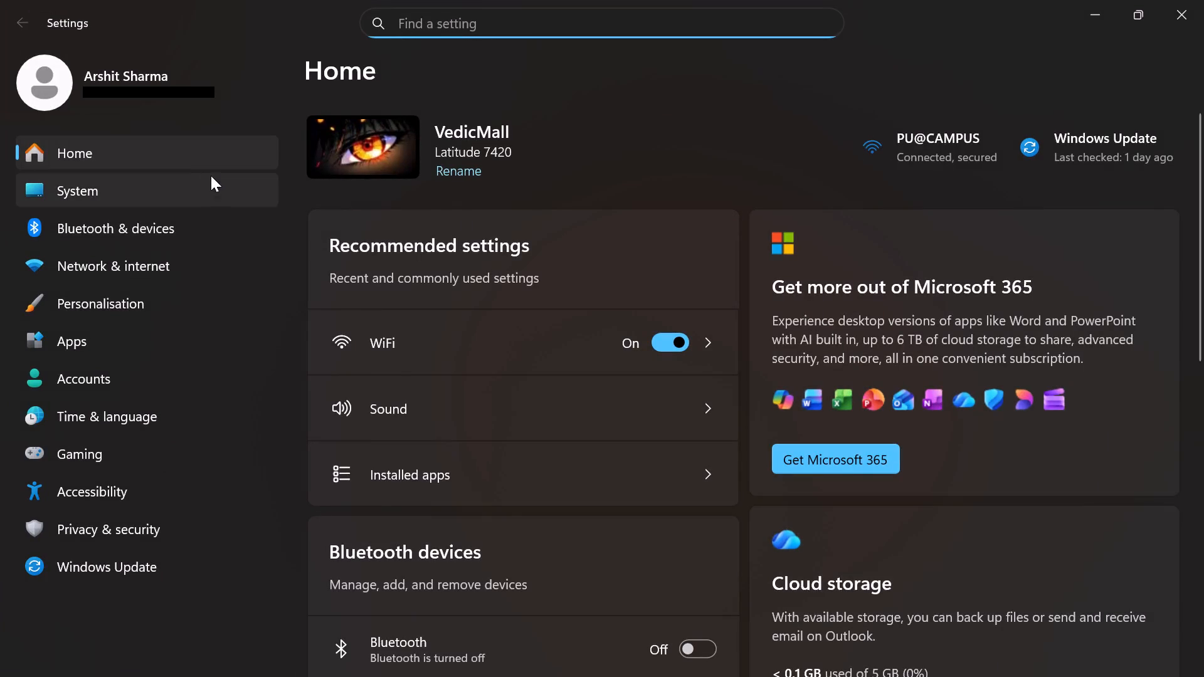
{"action": "left_click", "coordinate": [451, 125]}
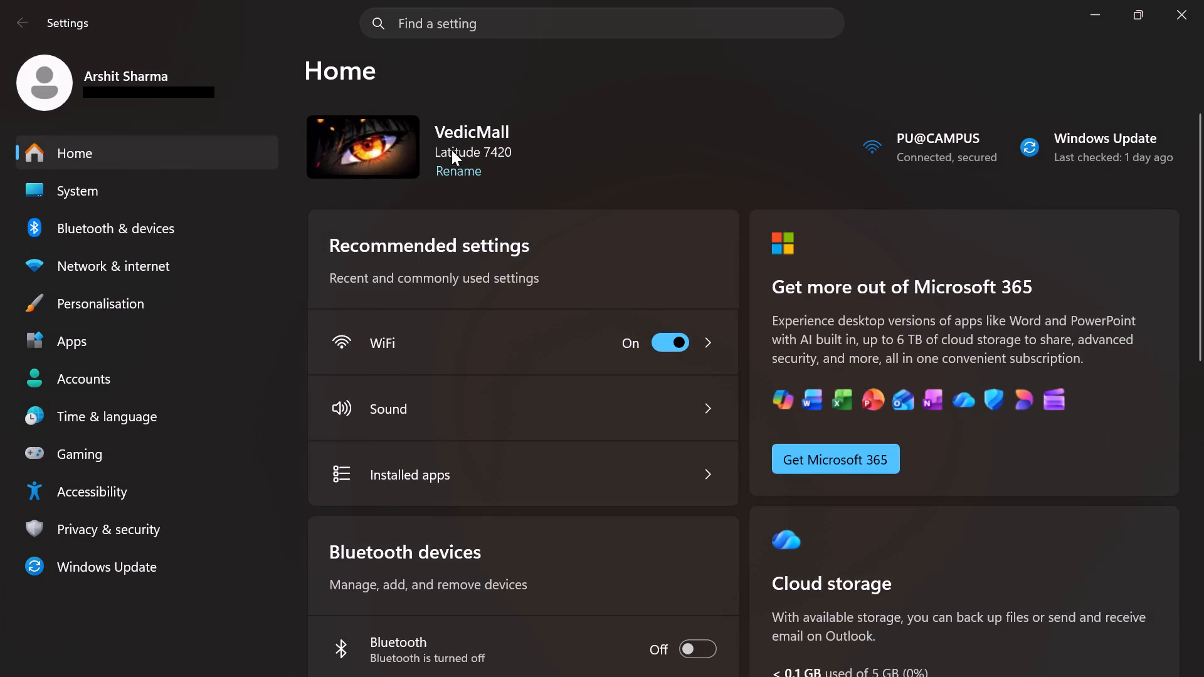
{"action": "left_click", "coordinate": [394, 144]}
Search the settings for "profile", open Your account info, and look through the page for profile options.
{"action": "left_click", "coordinate": [483, 22]}
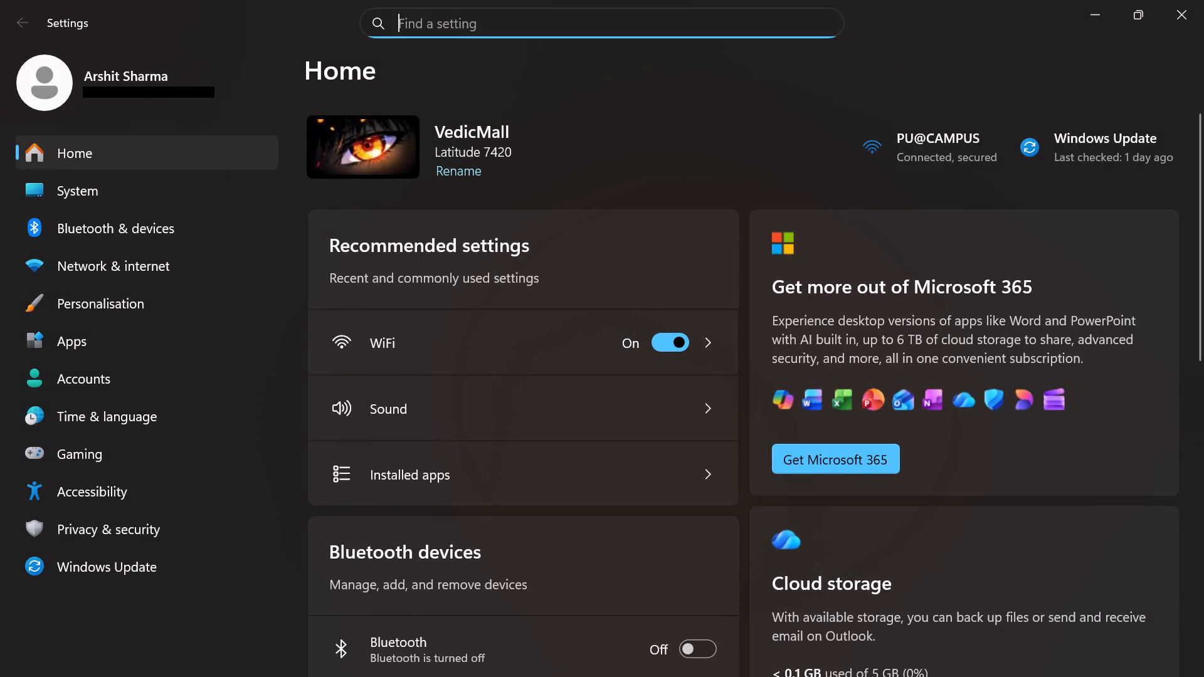
{"action": "type", "text": "profu"}
{"action": "key", "text": "BackSpace"}
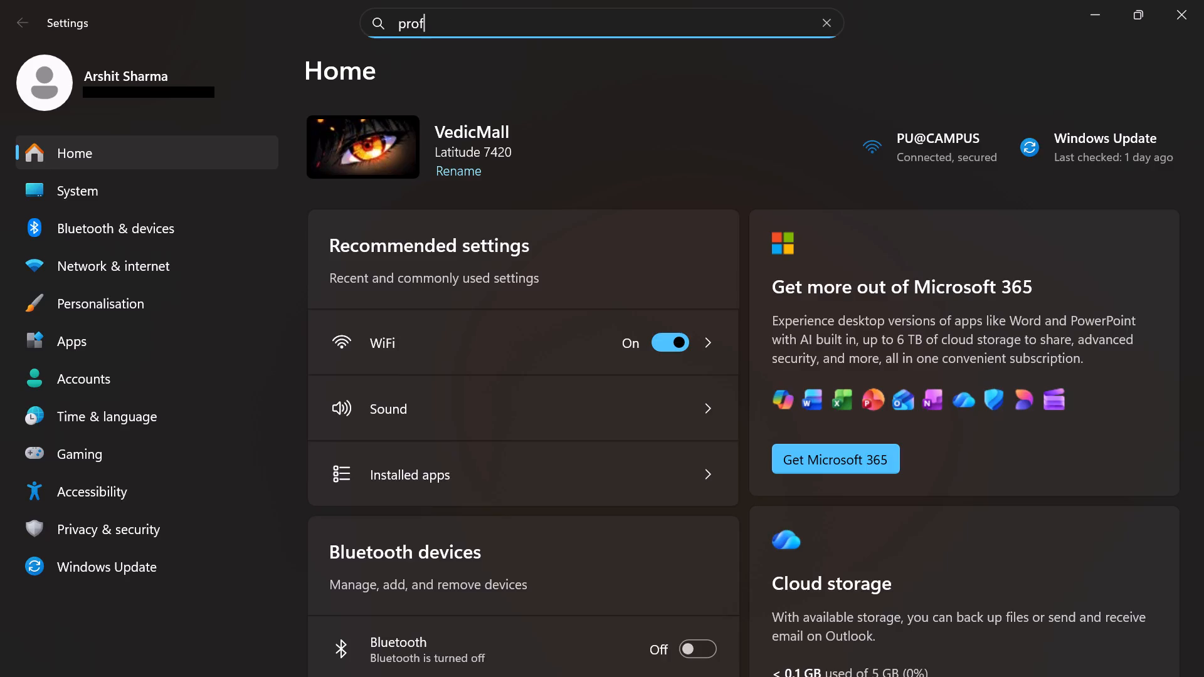
{"action": "type", "text": "ile"}
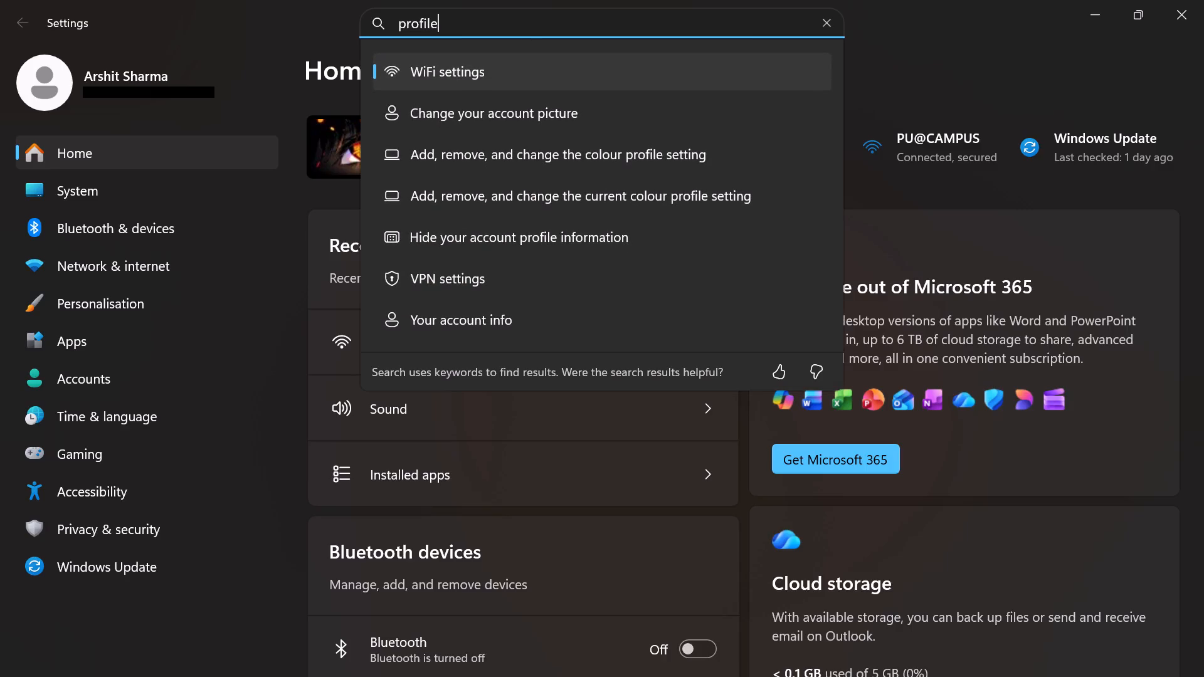
{"action": "left_click", "coordinate": [506, 320]}
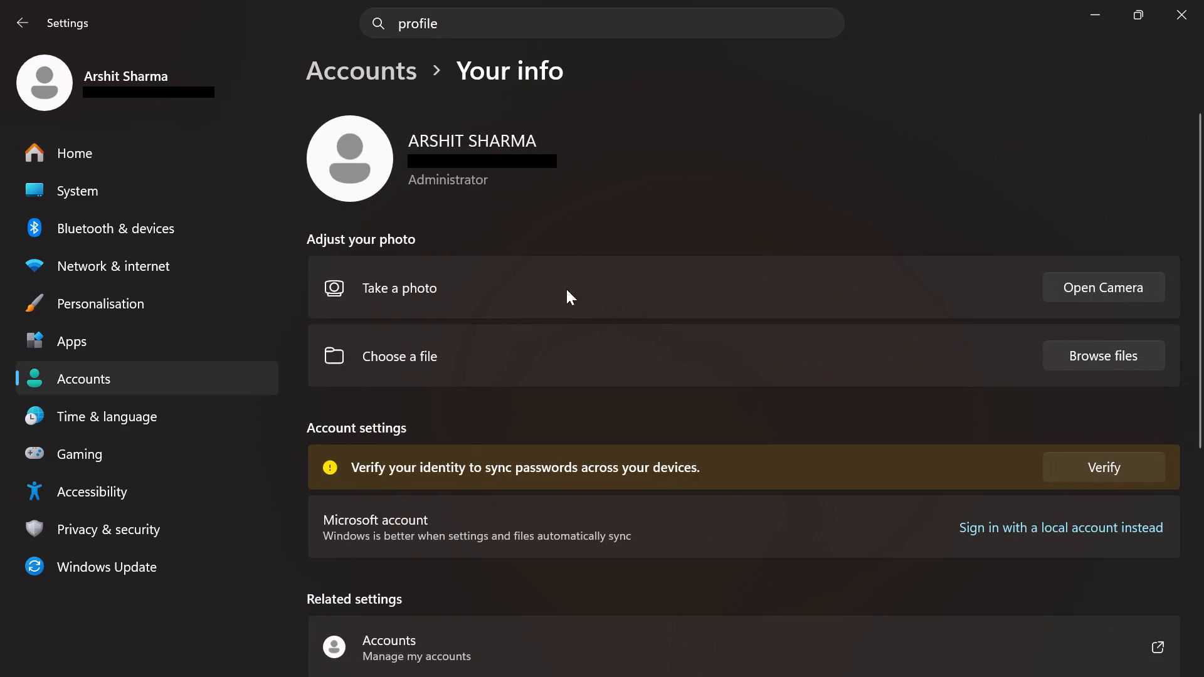
{"action": "scroll", "coordinate": [564, 361], "scroll_direction": "down", "scroll_amount": 1}
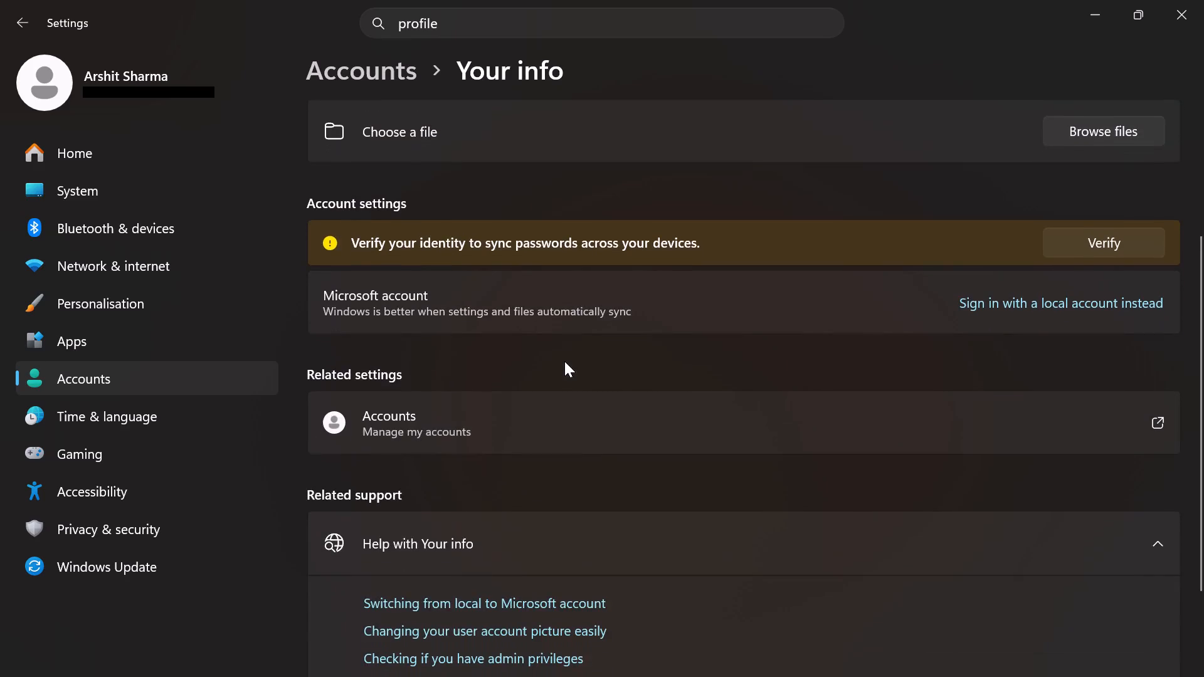
{"action": "scroll", "coordinate": [564, 361], "scroll_direction": "down", "scroll_amount": 1}
{"action": "scroll", "coordinate": [643, 399], "scroll_direction": "down", "scroll_amount": 2}
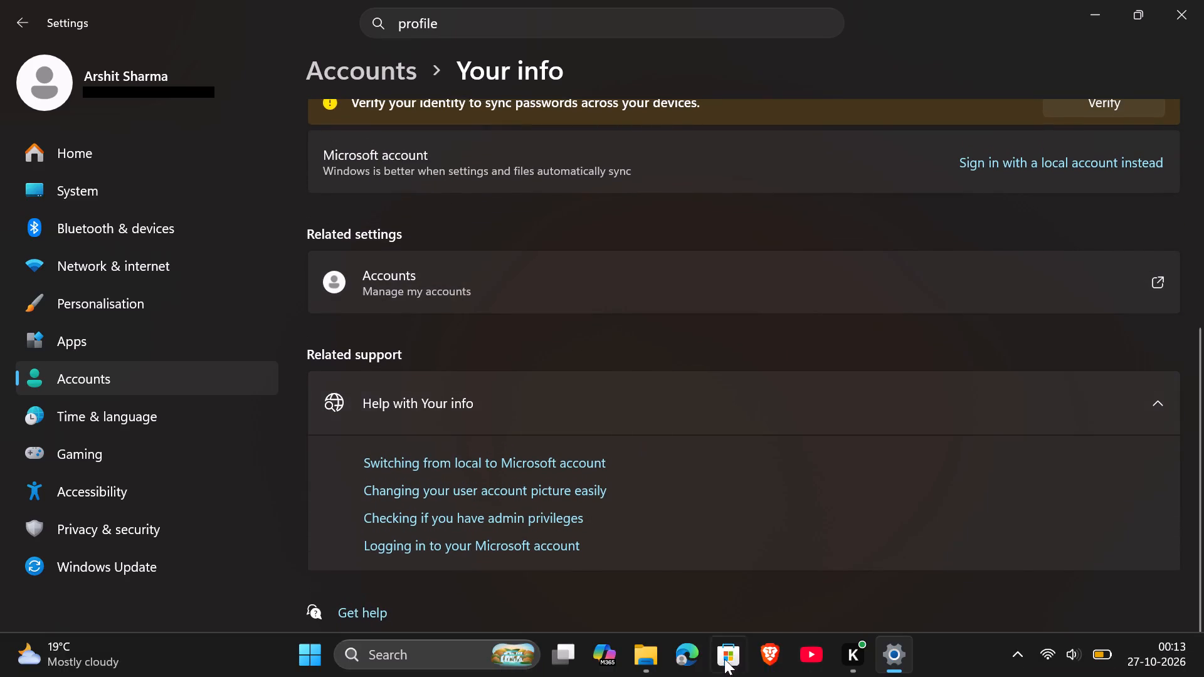